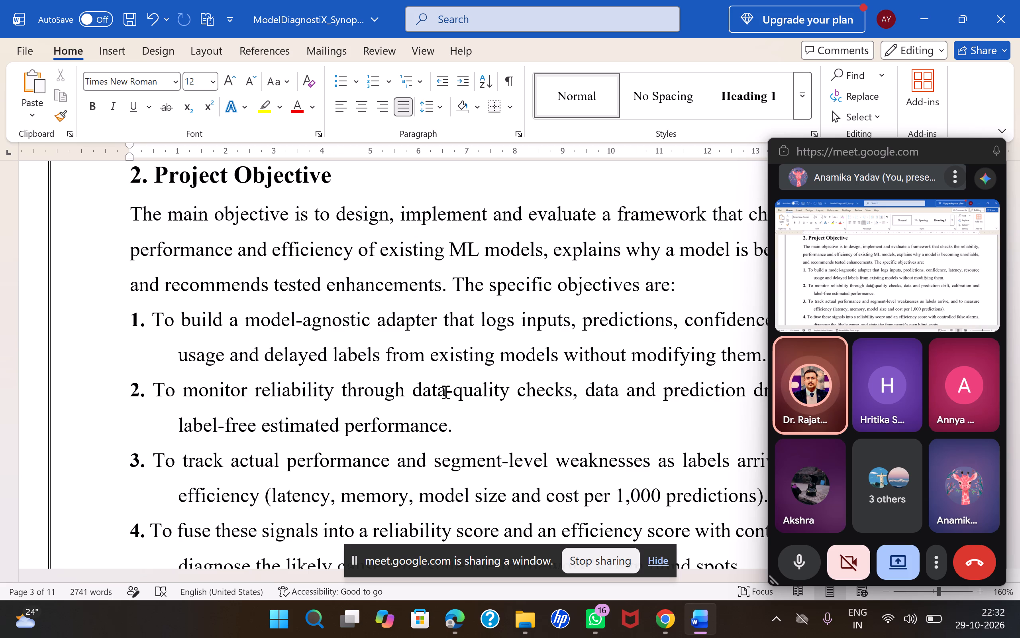
Make the section 2 heading plural so that it reads "2. Project Objectives".
{"action": "left_click", "coordinate": [336, 177]}
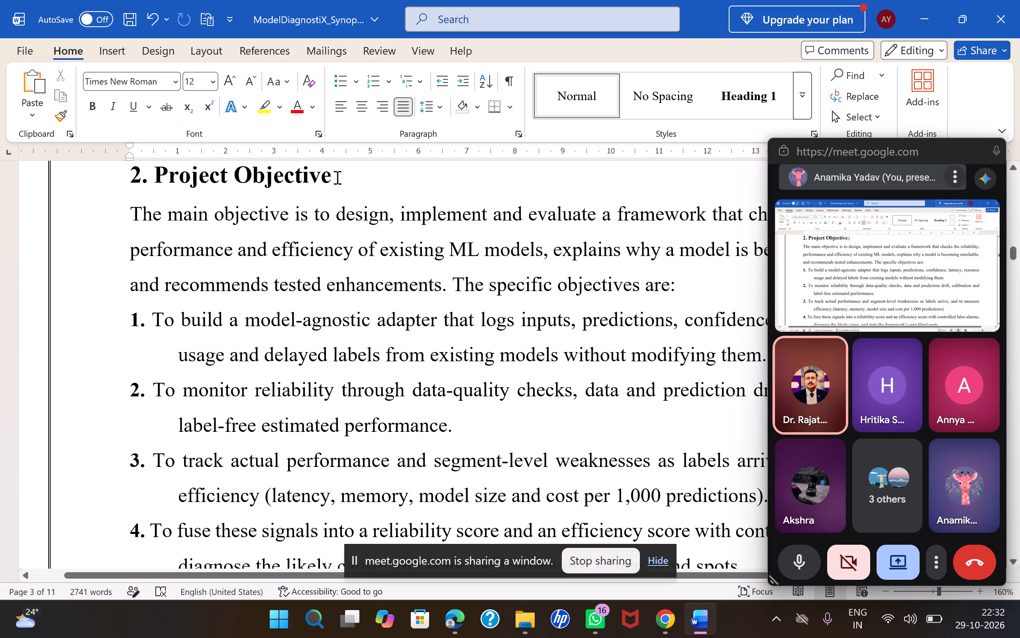
{"action": "key", "text": "s"}
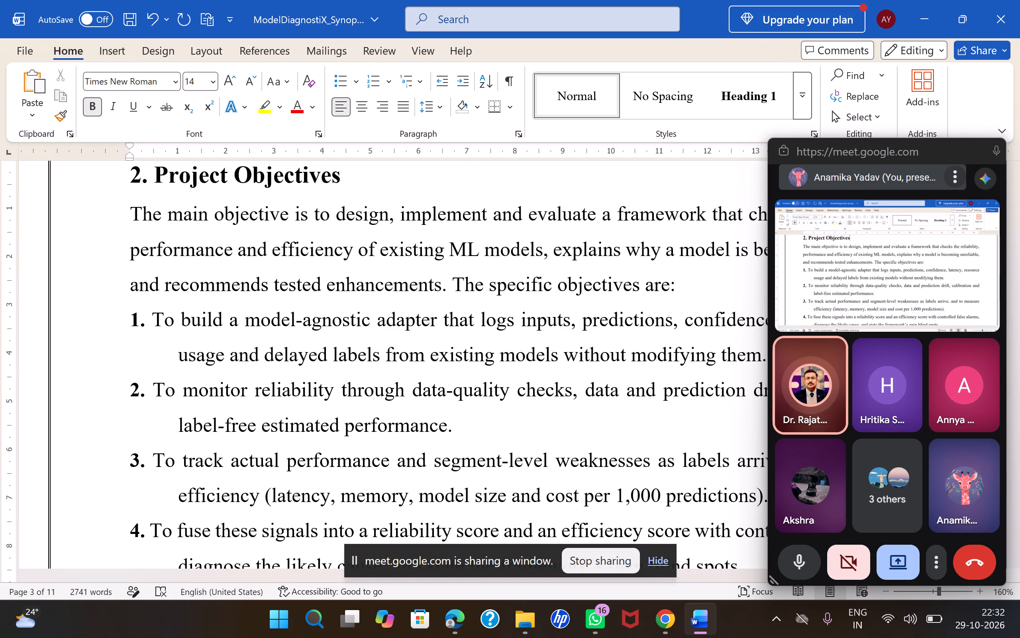
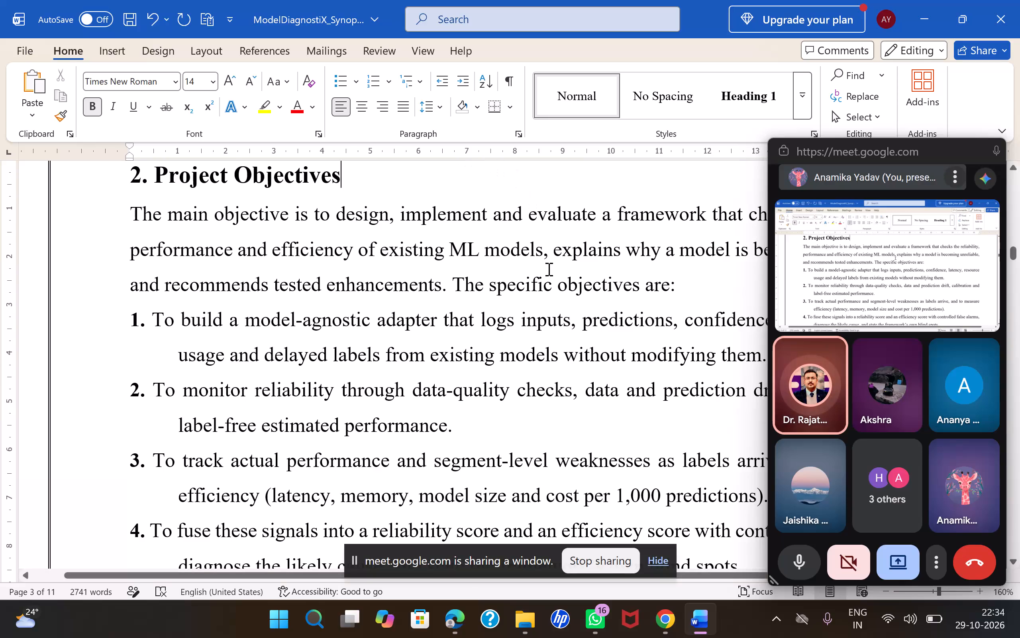
Replace "specific" with "secondary" in the sentence introducing the numbered objectives under Project Objectives.
{"action": "left_click", "coordinate": [551, 286]}
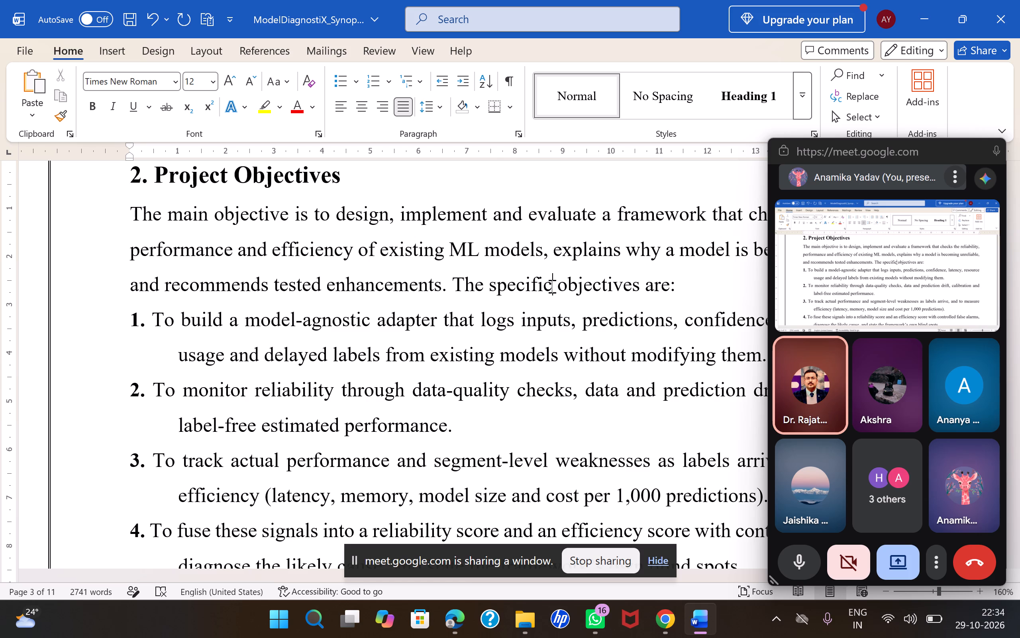
{"action": "key", "text": "BackSpace"}
{"action": "key", "text": "BackSpace"}
{"action": "key", "text": "BackSpace"}
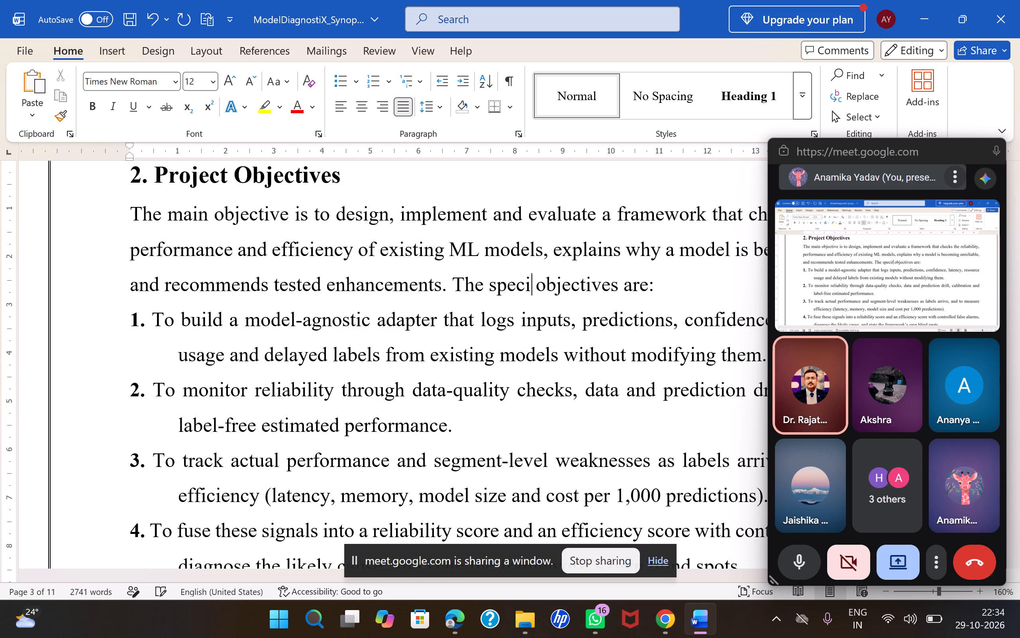
{"action": "key", "text": "BackSpace"}
{"action": "key", "text": "BackSpace"}
{"action": "key", "text": "BackSpace"}
{"action": "key", "text": "BackSpace"}
{"action": "type", "text": "econdary"}
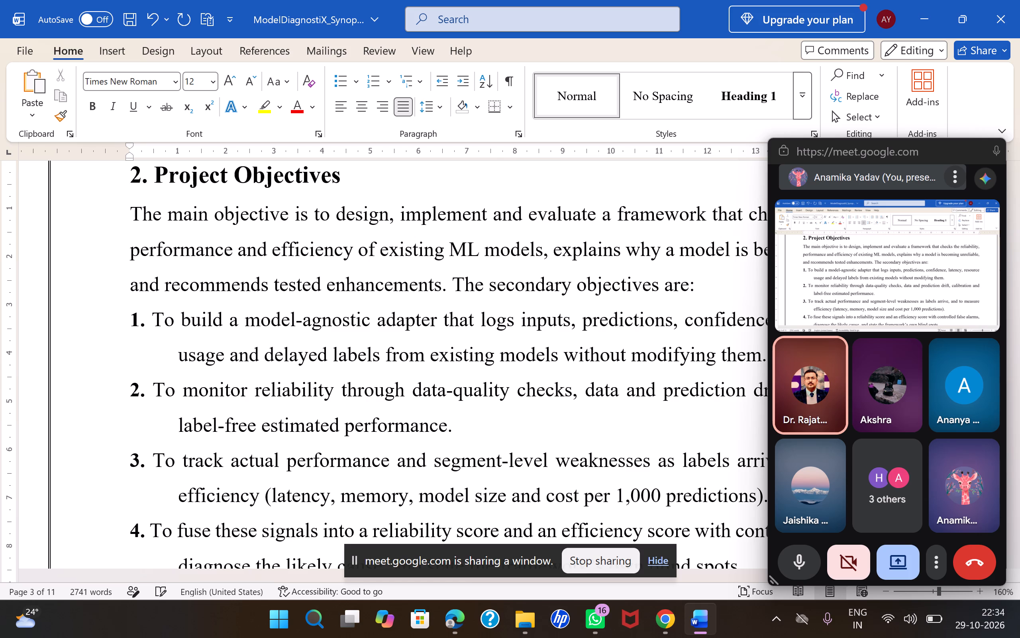
Replace "The" before "secondary objectives are:" with "Along with" in the sentence introducing the objectives list.
{"action": "key", "text": "Left"}
{"action": "key", "text": "Left"}
{"action": "key", "text": "Left"}
{"action": "key", "text": "Left"}
{"action": "key", "text": "Left"}
{"action": "key", "text": "Left"}
{"action": "key", "text": "Left"}
{"action": "key", "text": "Left"}
{"action": "key", "text": "Left"}
{"action": "key", "text": "Left"}
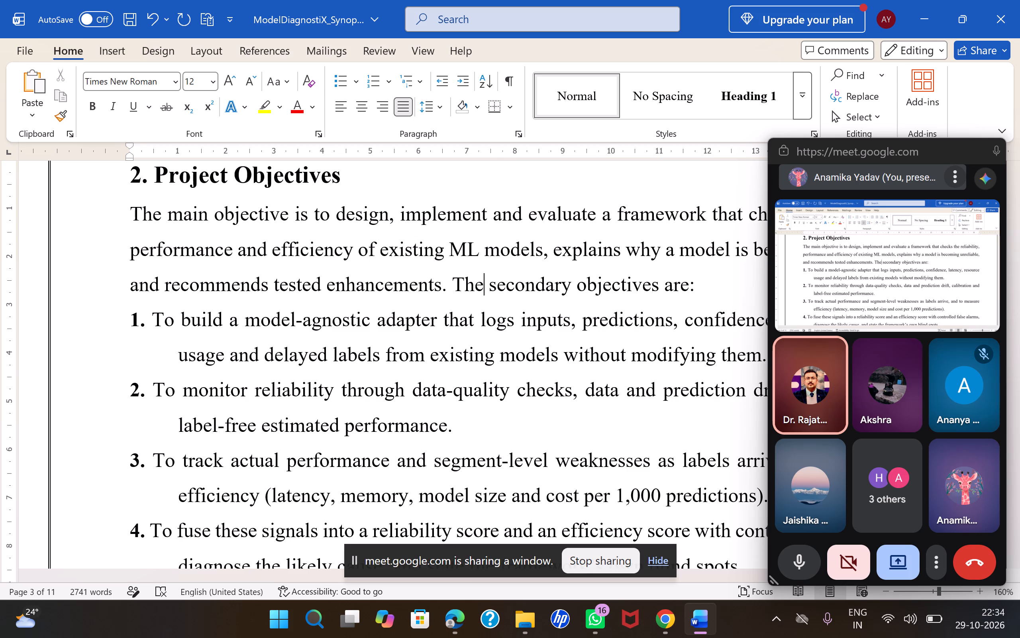
{"action": "key", "text": "BackSpace"}
{"action": "key", "text": "BackSpace"}
{"action": "key", "text": "BackSpace"}
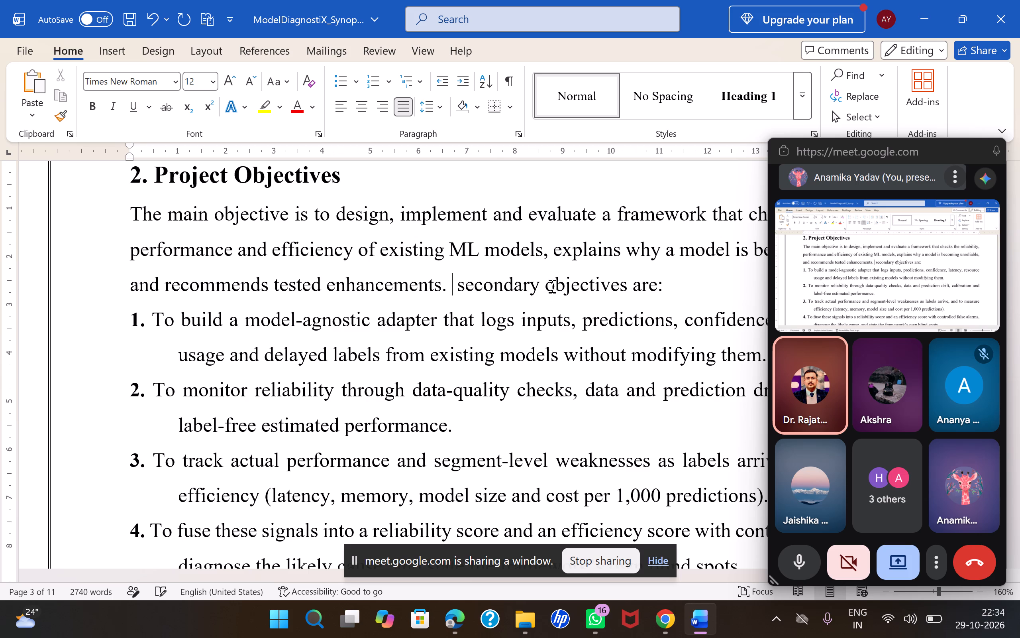
{"action": "type", "text": "Along with"}
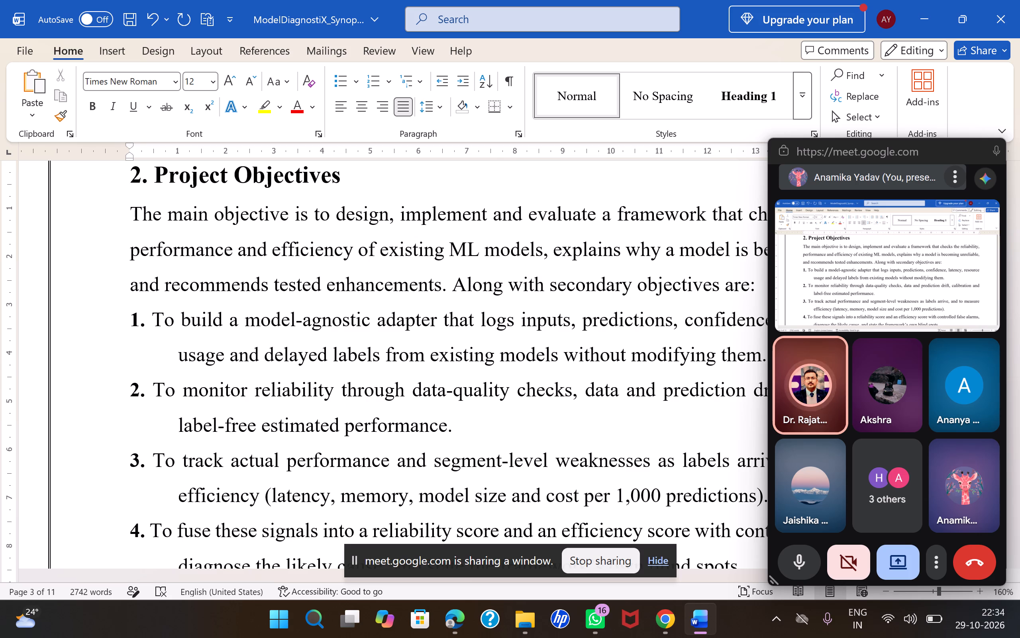
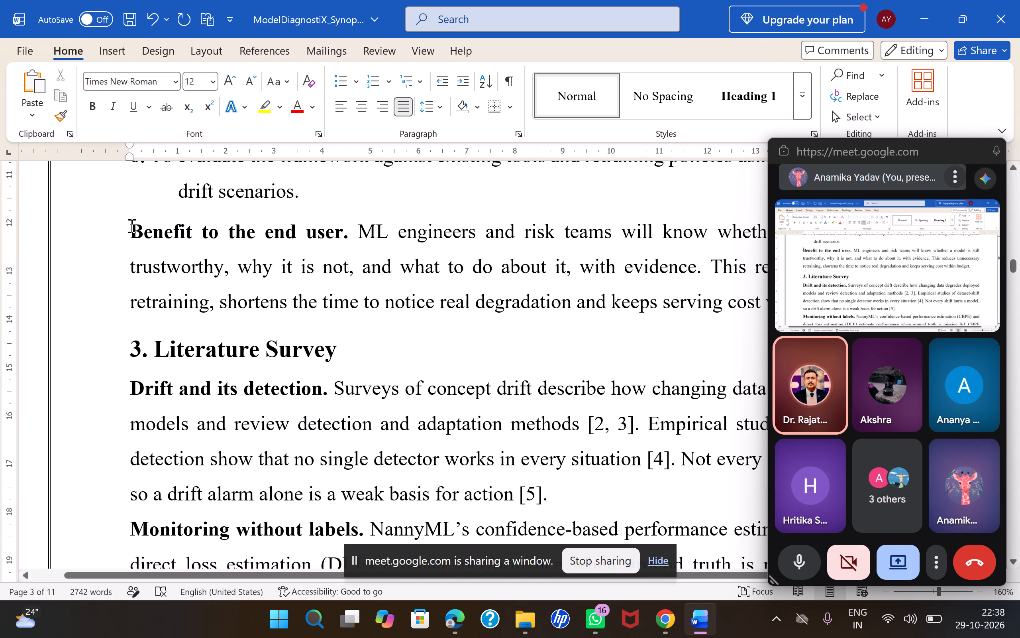
Delete the entire "Benefit to the end user." paragraph between the numbered objectives and the Literature Survey heading.
{"action": "left_click_drag", "start_coordinate": [131, 225], "coordinate": [665, 251]}
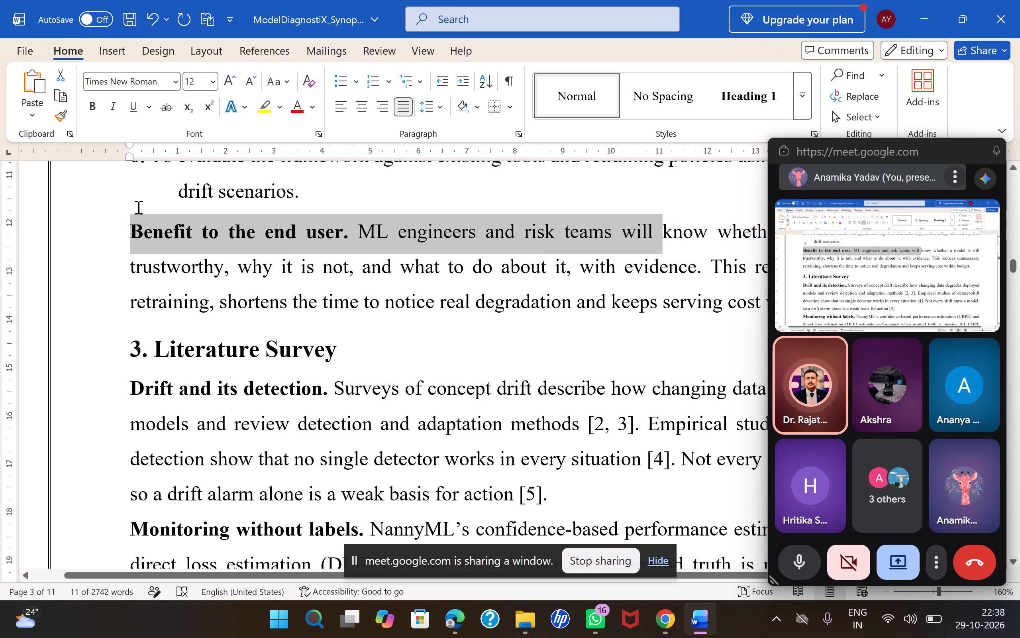
{"action": "double_click", "coordinate": [133, 219]}
{"action": "left_click", "coordinate": [133, 219]}
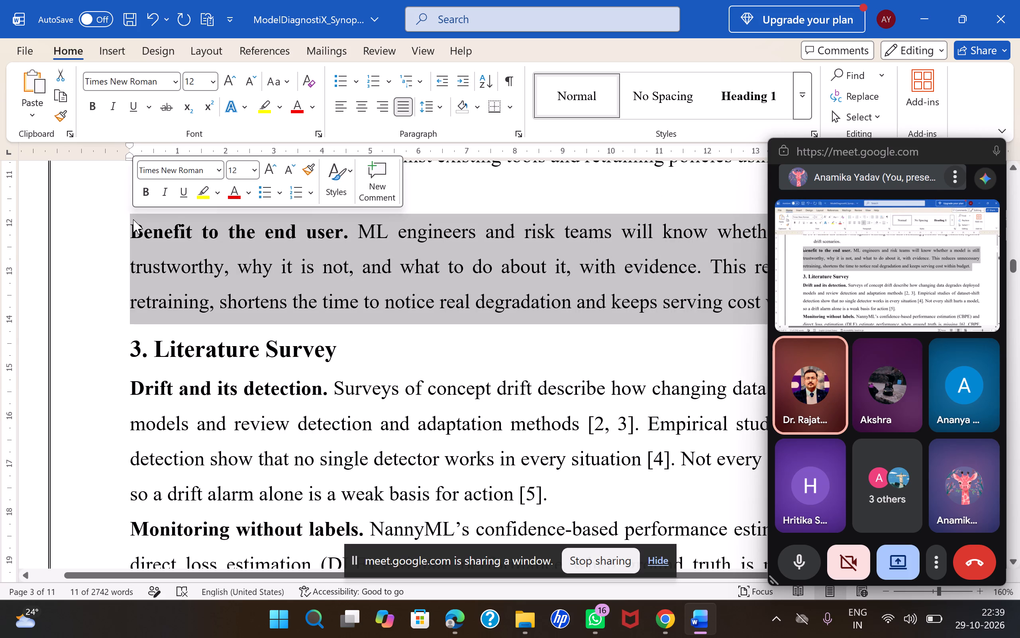
{"action": "key", "text": "BackSpace"}
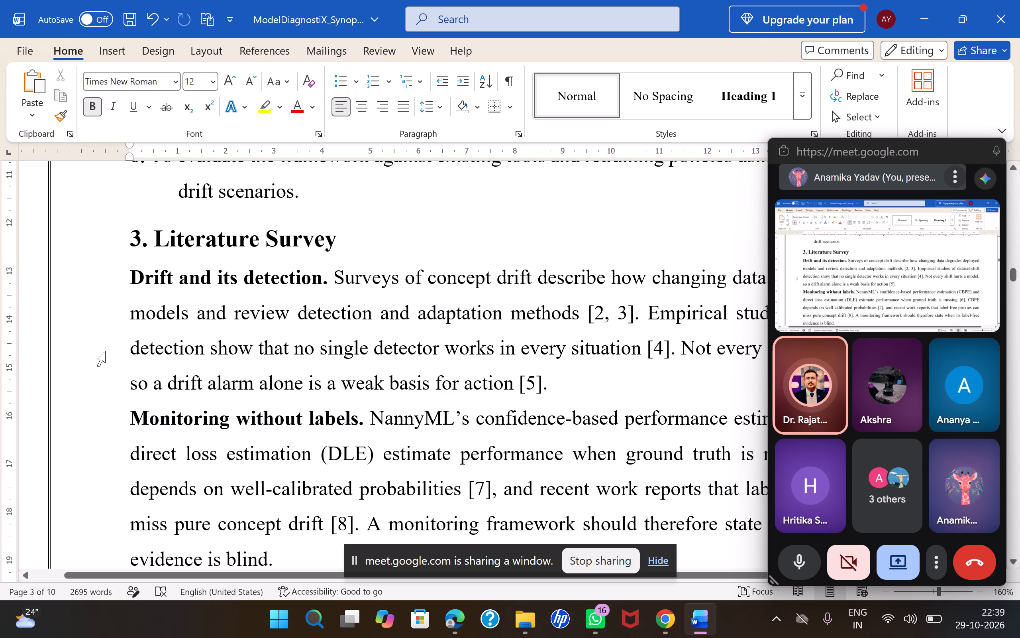
{"action": "scroll", "coordinate": [105, 351], "scroll_direction": "down", "scroll_amount": 1}
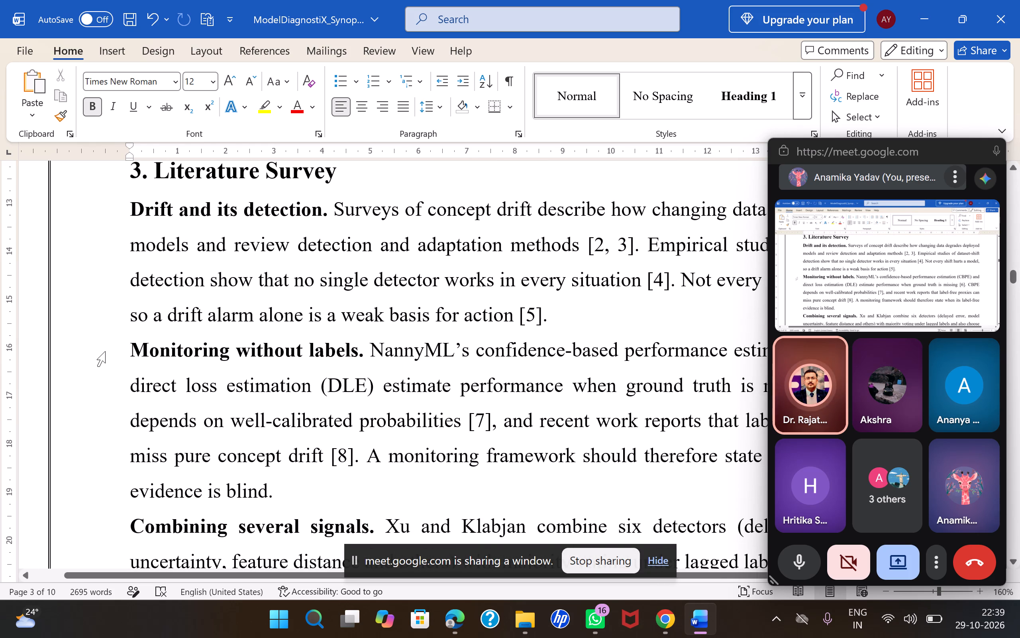
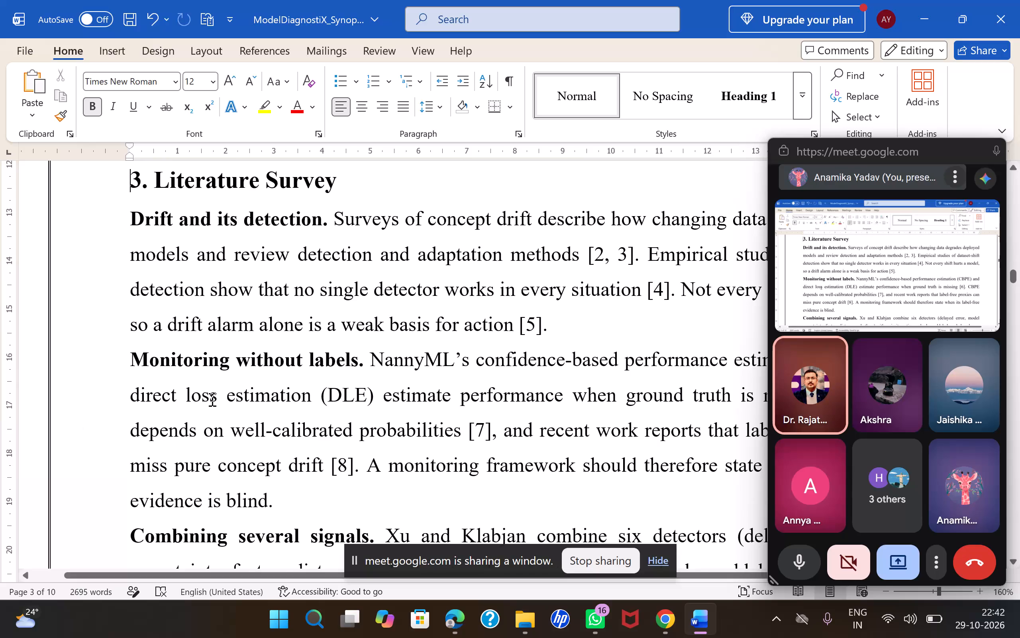
Review the Literature Survey section, from its paragraphs on drift detection and industry tools through Table 1 to the research gap.
{"action": "scroll", "coordinate": [211, 399], "scroll_direction": "down", "scroll_amount": 2}
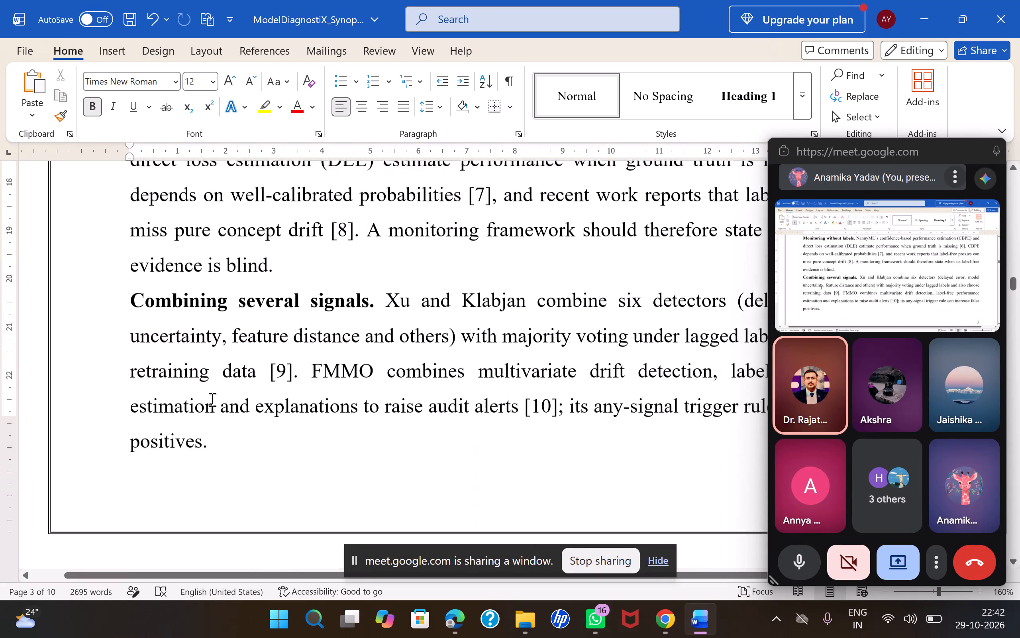
{"action": "scroll", "coordinate": [211, 399], "scroll_direction": "down", "scroll_amount": 3}
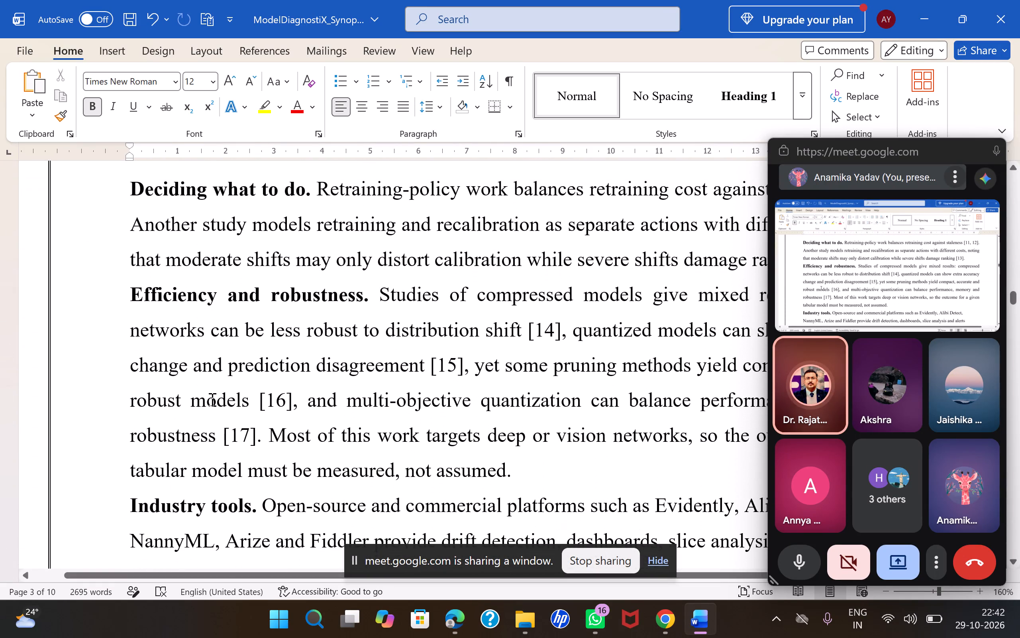
{"action": "scroll", "coordinate": [211, 399], "scroll_direction": "down", "scroll_amount": 1}
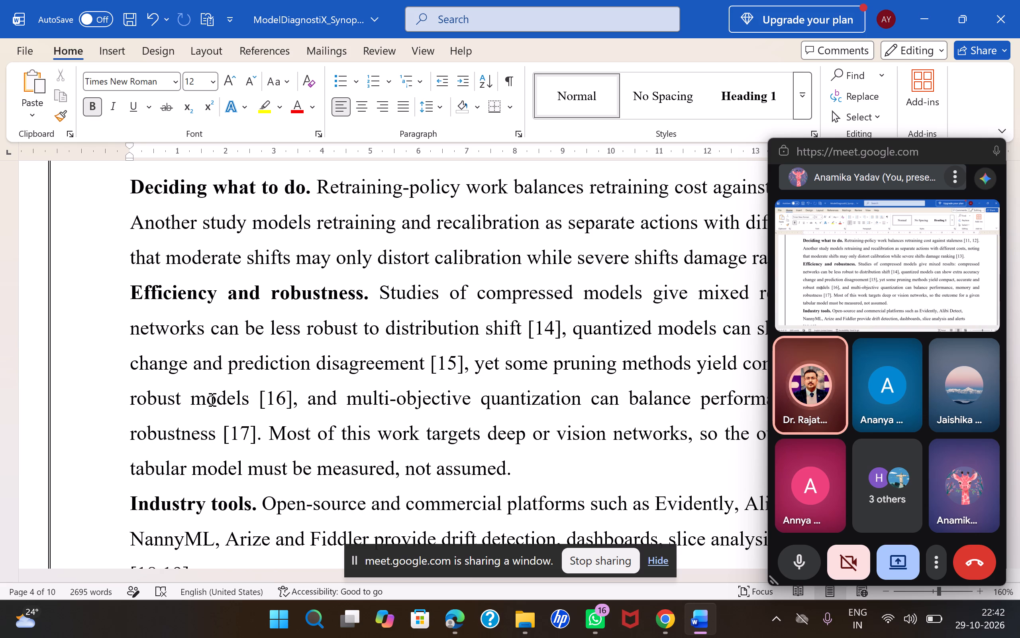
{"action": "scroll", "coordinate": [211, 399], "scroll_direction": "down", "scroll_amount": 1}
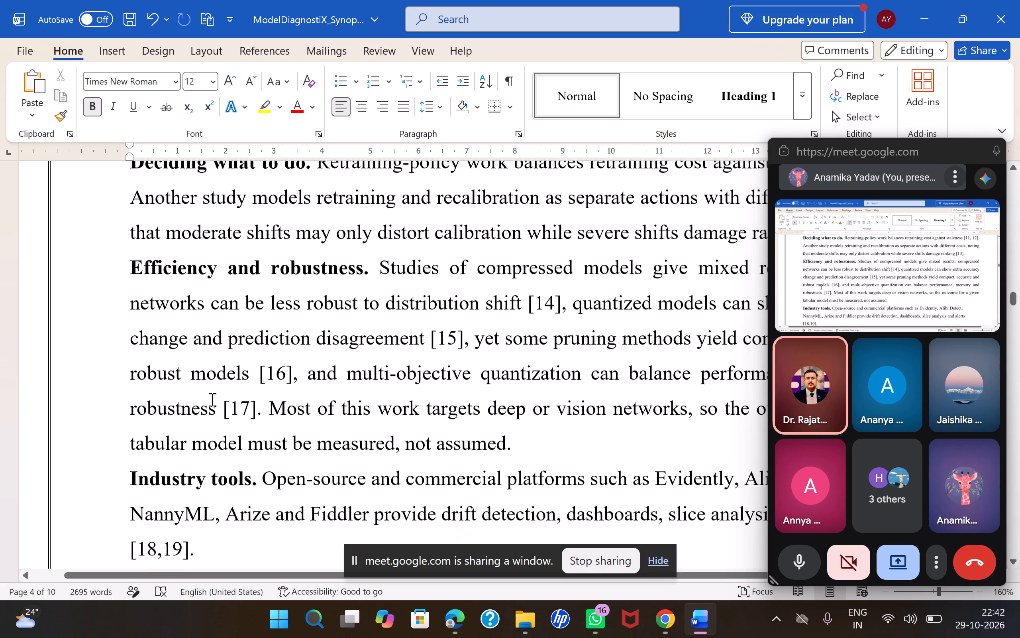
{"action": "scroll", "coordinate": [211, 399], "scroll_direction": "down", "scroll_amount": 1}
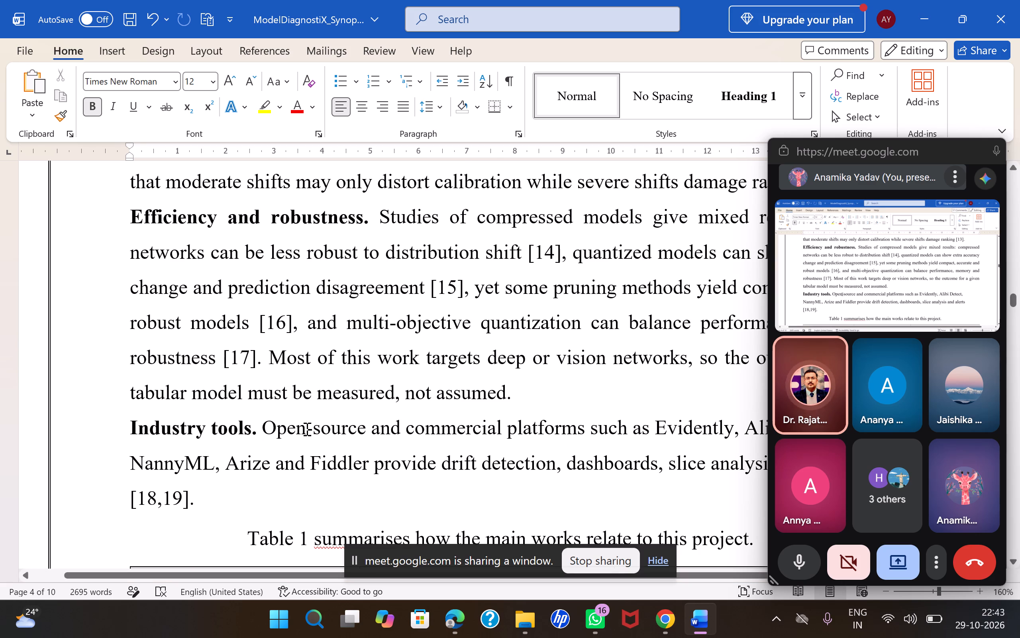
{"action": "scroll", "coordinate": [306, 429], "scroll_direction": "down", "scroll_amount": 1}
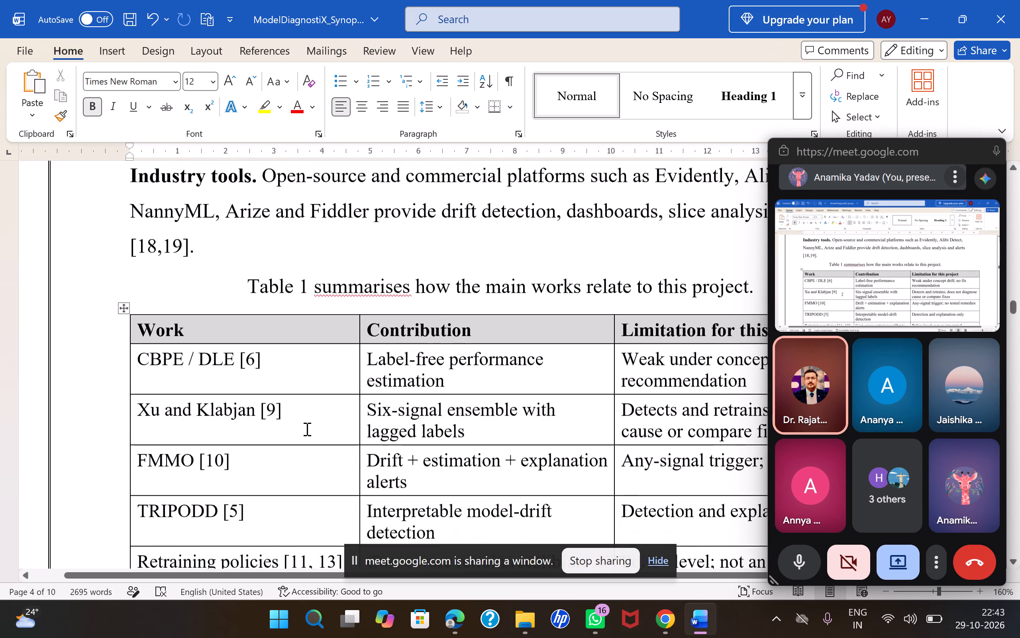
{"action": "scroll", "coordinate": [306, 429], "scroll_direction": "down", "scroll_amount": 6}
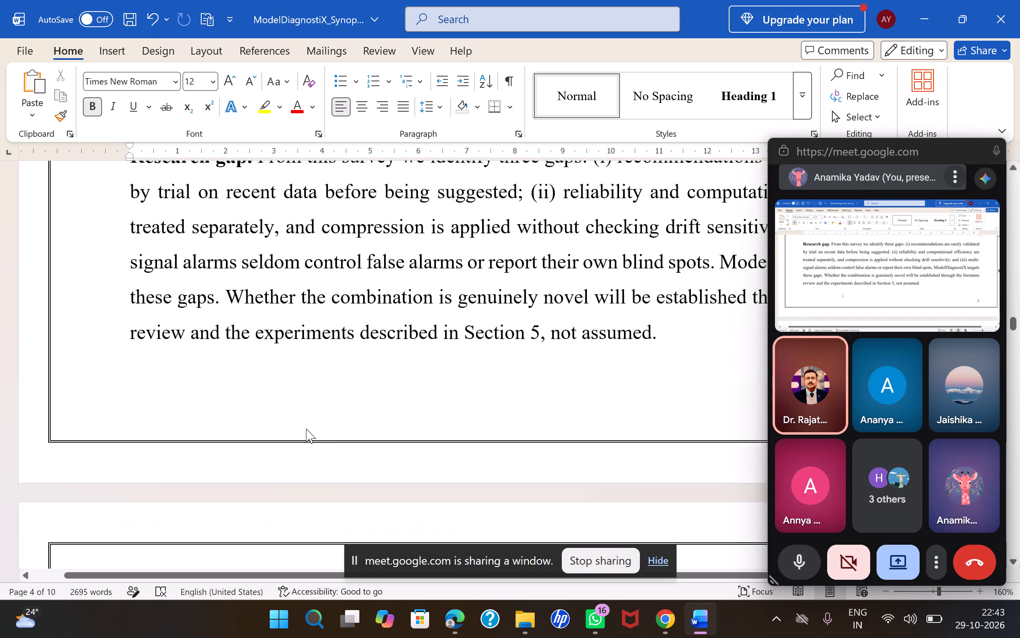
Examine the reference list at the end of the document, especially the final entries [15] to [20].
{"action": "scroll", "coordinate": [306, 429], "scroll_direction": "down", "scroll_amount": 11}
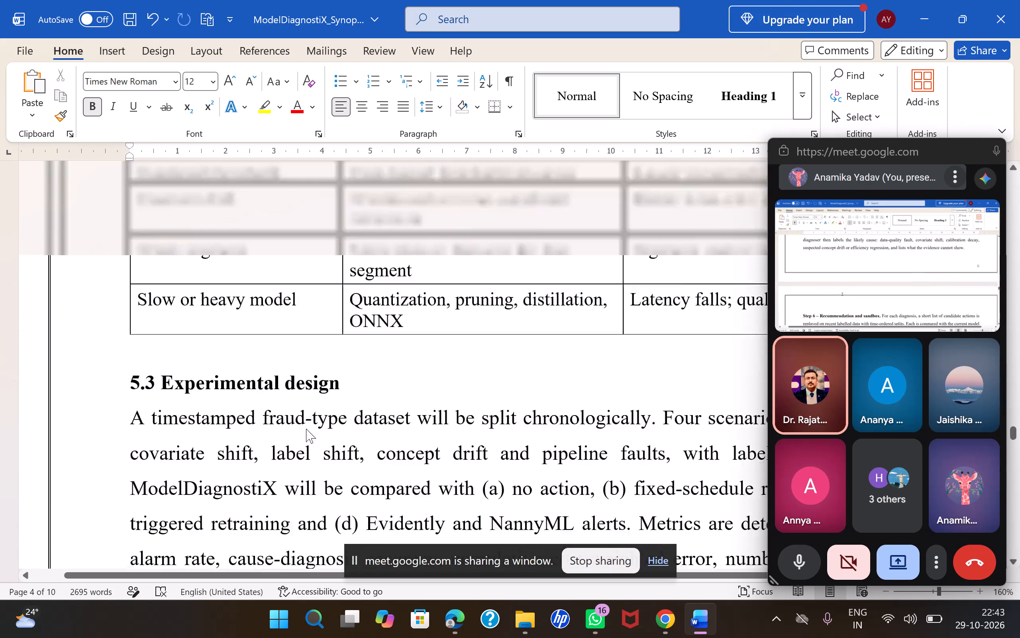
{"action": "scroll", "coordinate": [306, 429], "scroll_direction": "down", "scroll_amount": 9}
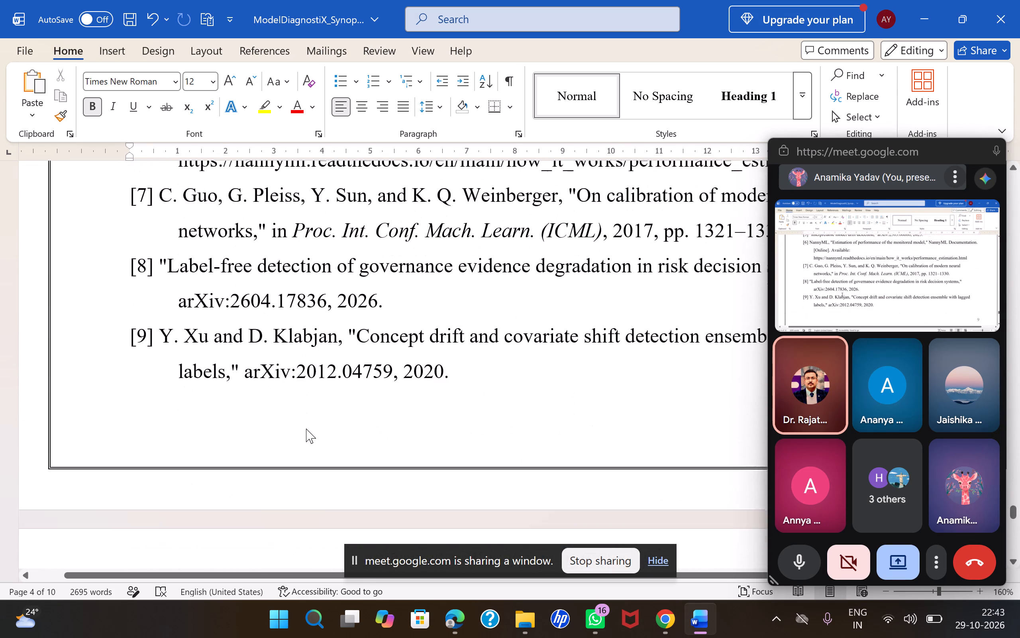
{"action": "scroll", "coordinate": [306, 429], "scroll_direction": "down", "scroll_amount": 3}
{"action": "scroll", "coordinate": [306, 429], "scroll_direction": "left", "scroll_amount": 1}
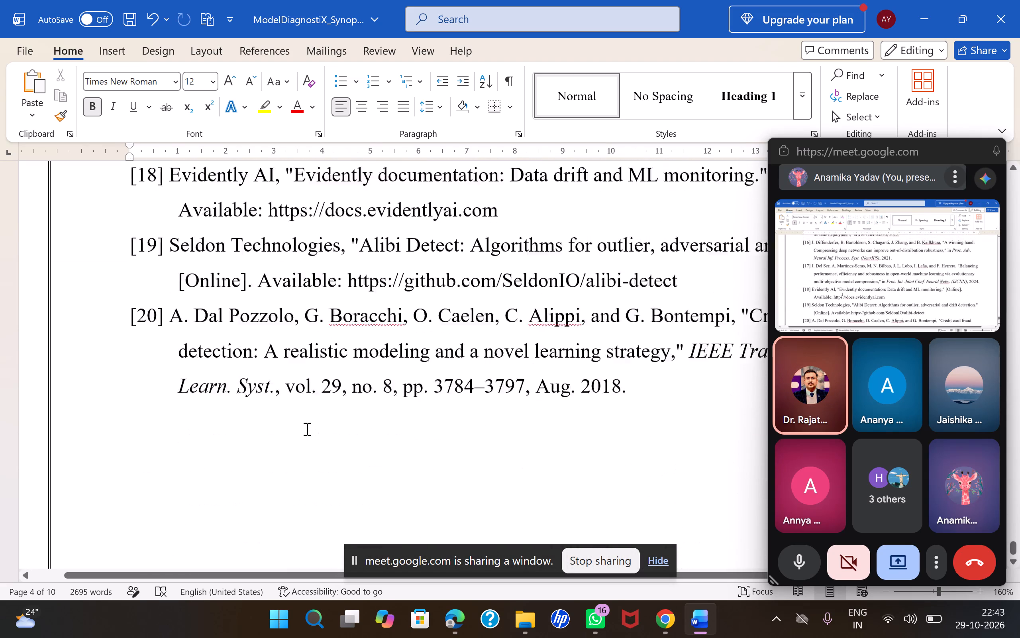
{"action": "scroll", "coordinate": [306, 429], "scroll_direction": "left", "scroll_amount": 1}
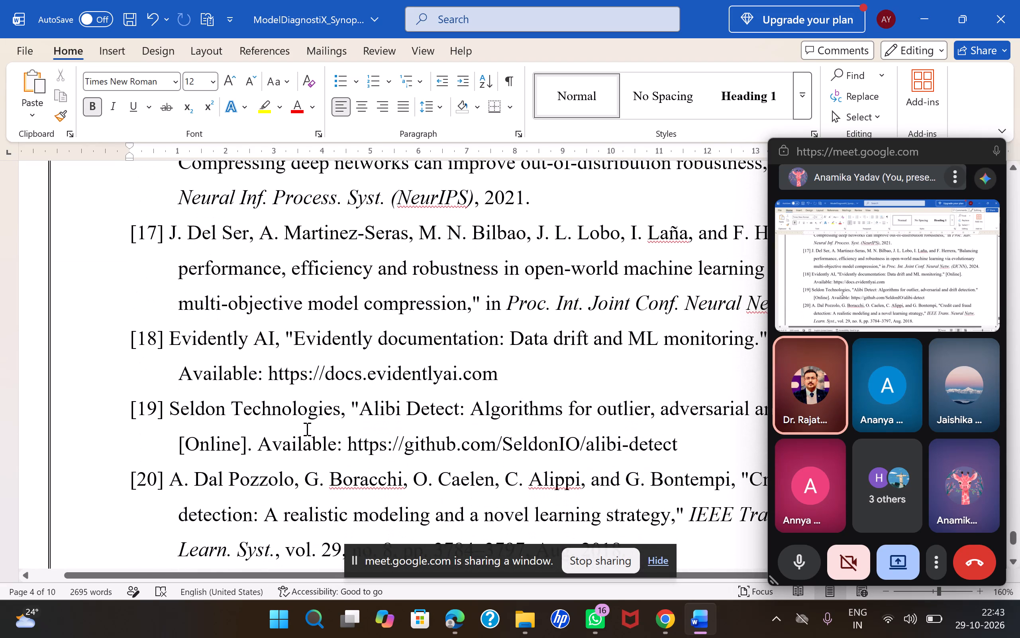
{"action": "scroll", "coordinate": [306, 429], "scroll_direction": "down", "scroll_amount": 2}
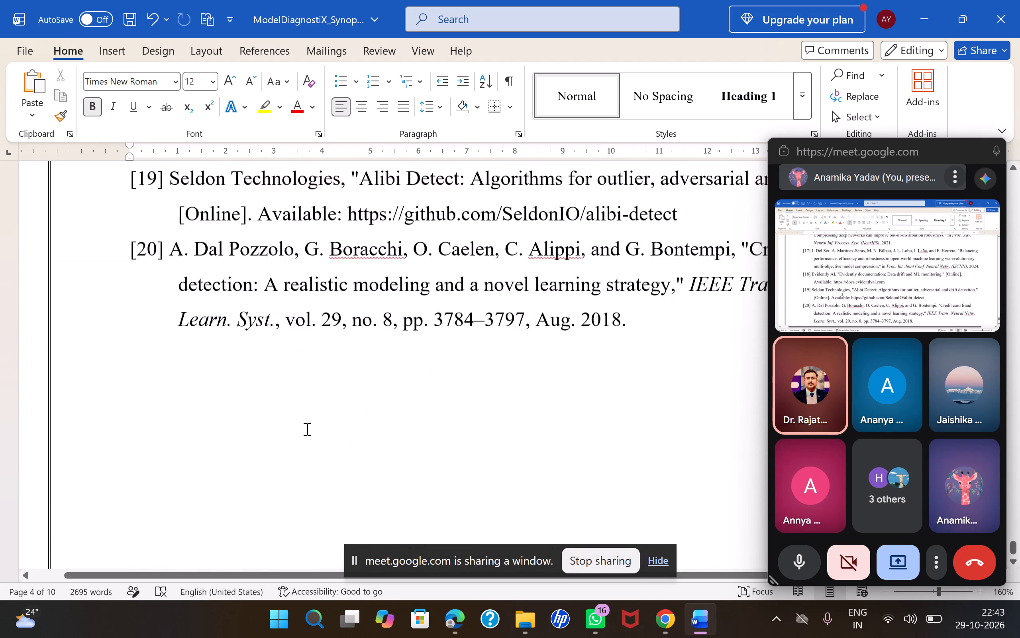
{"action": "scroll", "coordinate": [306, 429], "scroll_direction": "down", "scroll_amount": 4}
{"action": "scroll", "coordinate": [306, 429], "scroll_direction": "up", "scroll_amount": 1}
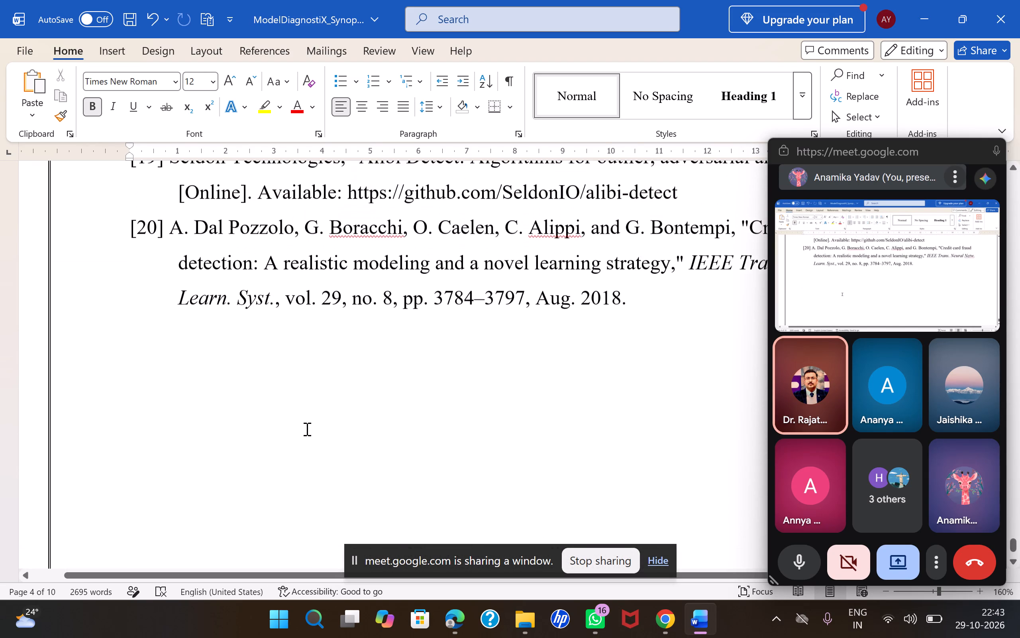
{"action": "scroll", "coordinate": [306, 429], "scroll_direction": "up", "scroll_amount": 1}
{"action": "scroll", "coordinate": [306, 429], "scroll_direction": "down", "scroll_amount": 2}
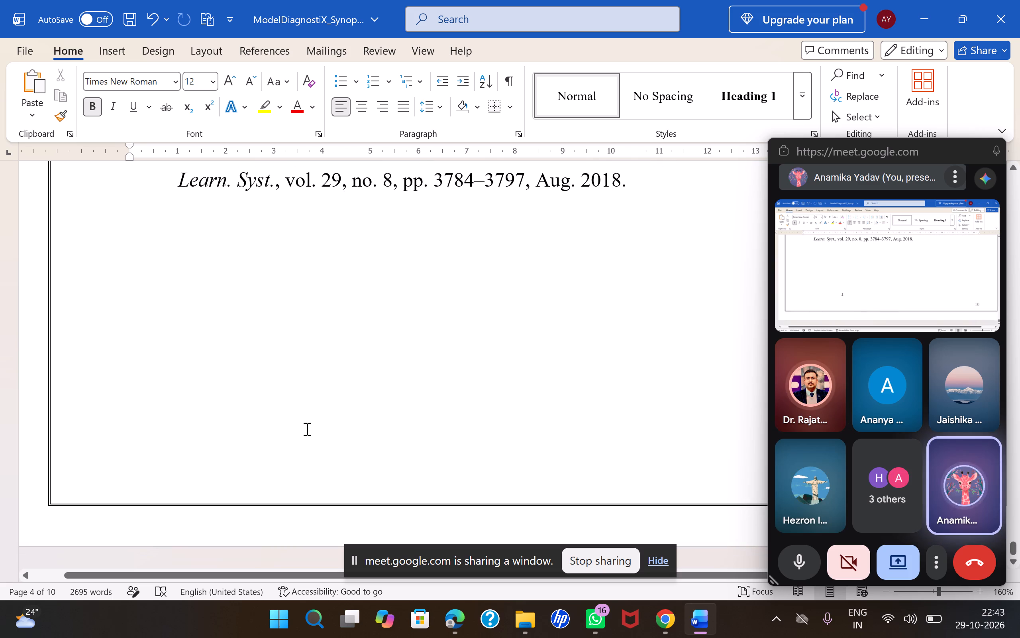
{"action": "scroll", "coordinate": [306, 429], "scroll_direction": "up", "scroll_amount": 4}
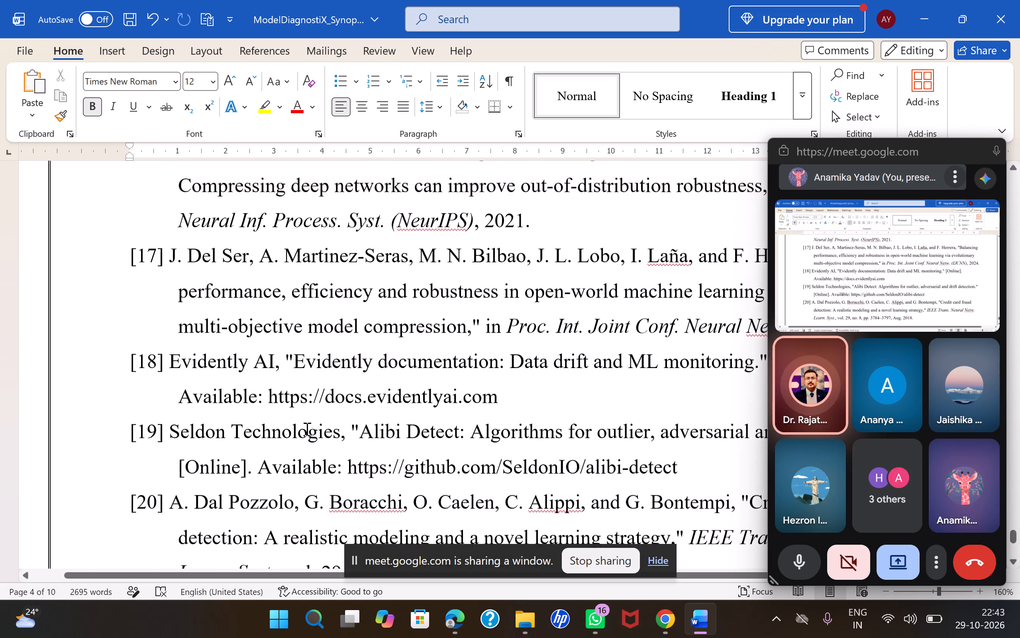
{"action": "scroll", "coordinate": [306, 429], "scroll_direction": "up", "scroll_amount": 1}
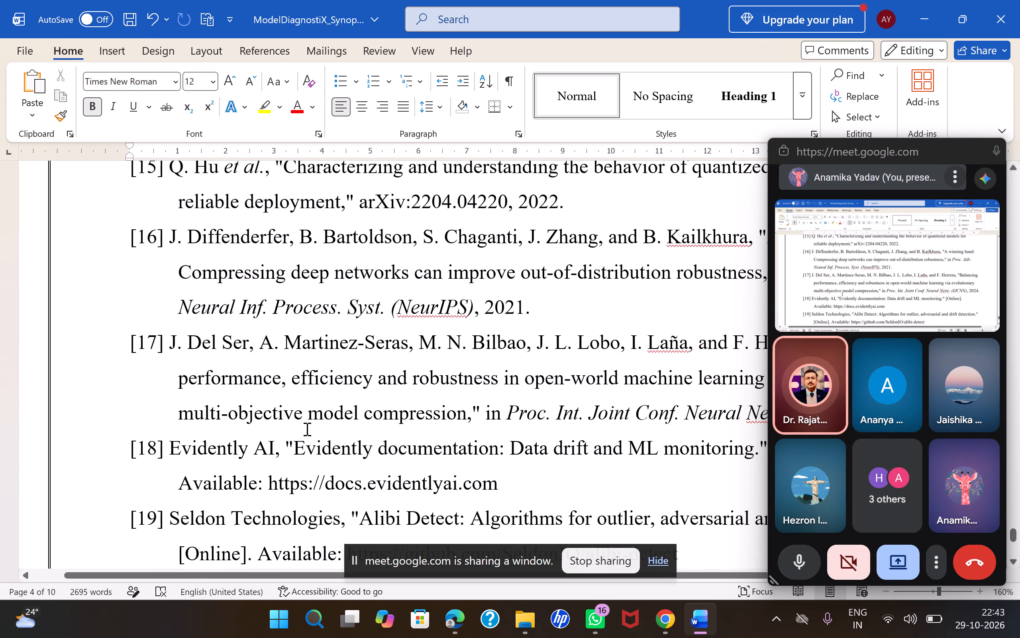
{"action": "scroll", "coordinate": [306, 429], "scroll_direction": "down", "scroll_amount": 1}
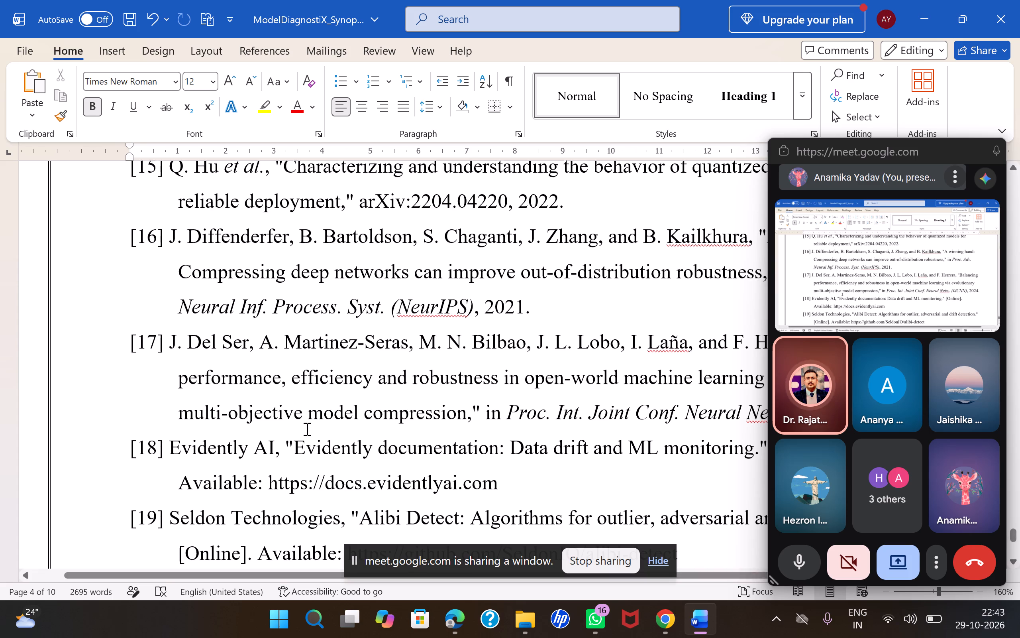
{"action": "scroll", "coordinate": [306, 429], "scroll_direction": "down", "scroll_amount": 1}
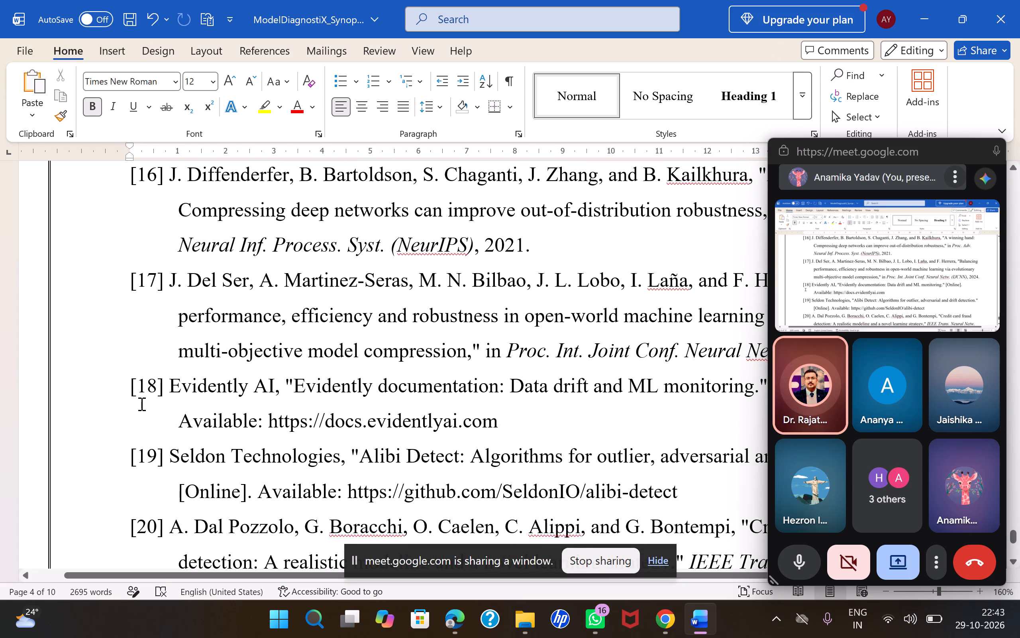
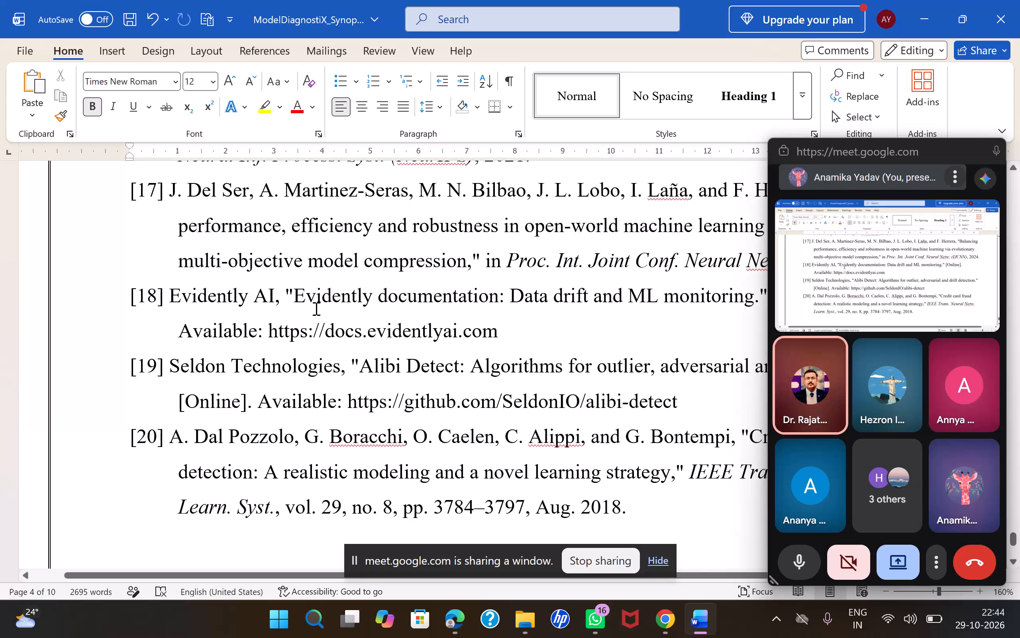
Return from the reference list to the Literature Survey and examine the line introducing Table 1 and the table's upper rows.
{"action": "scroll", "coordinate": [315, 308], "scroll_direction": "up", "scroll_amount": 8}
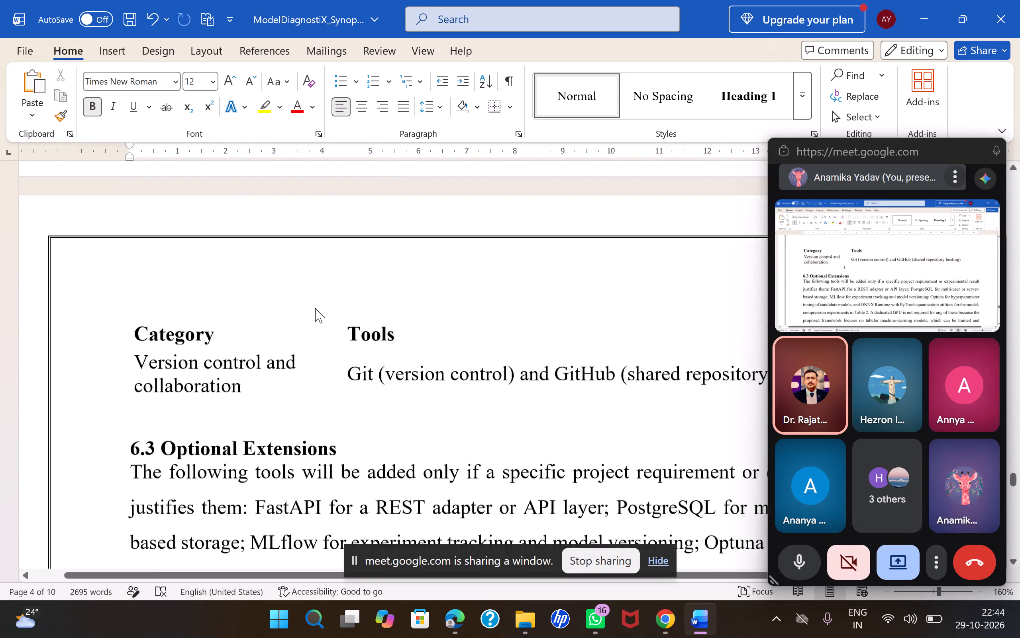
{"action": "scroll", "coordinate": [315, 308], "scroll_direction": "up", "scroll_amount": 8}
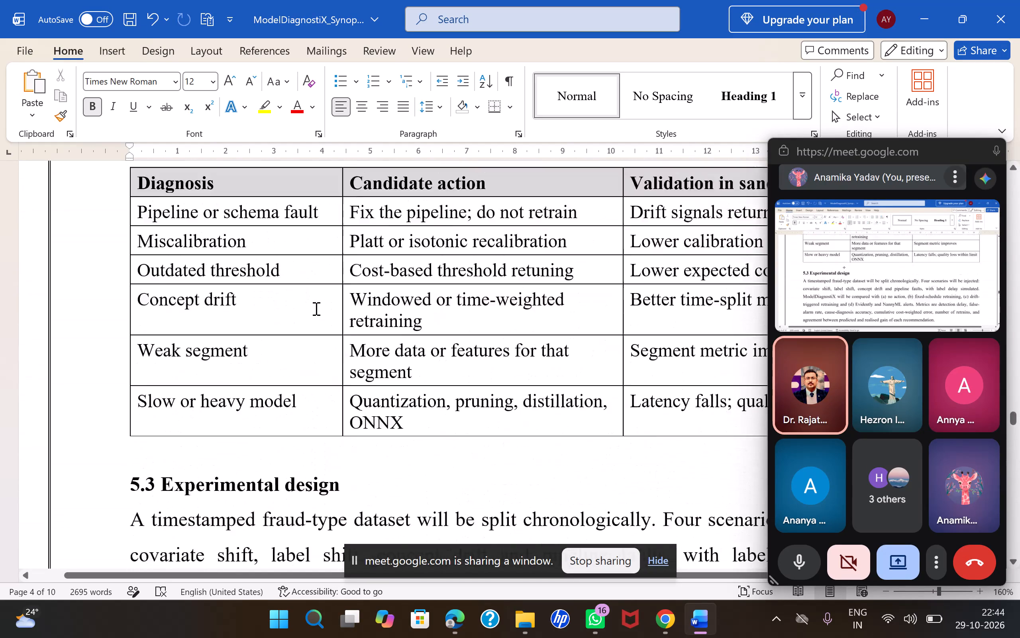
{"action": "scroll", "coordinate": [315, 308], "scroll_direction": "up", "scroll_amount": 8}
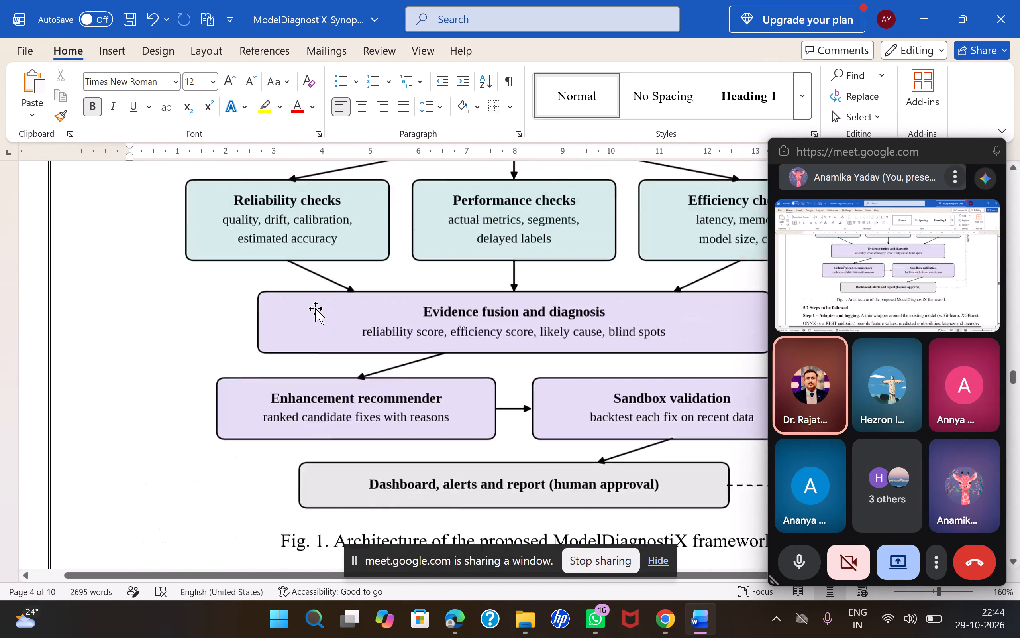
{"action": "scroll", "coordinate": [315, 308], "scroll_direction": "up", "scroll_amount": 8}
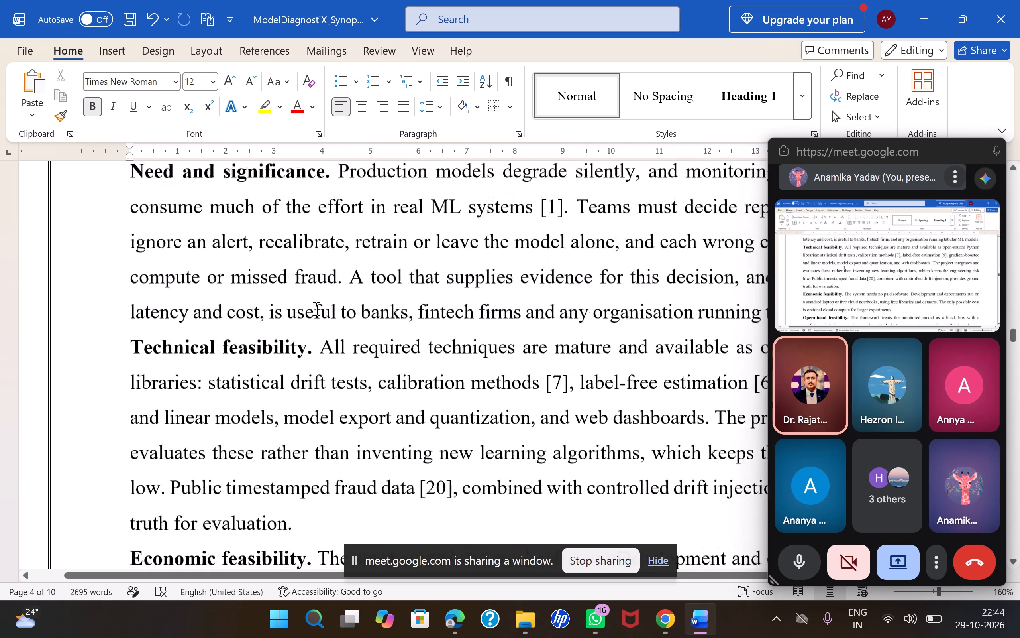
{"action": "scroll", "coordinate": [315, 308], "scroll_direction": "up", "scroll_amount": 6}
{"action": "scroll", "coordinate": [315, 308], "scroll_direction": "down", "scroll_amount": 1}
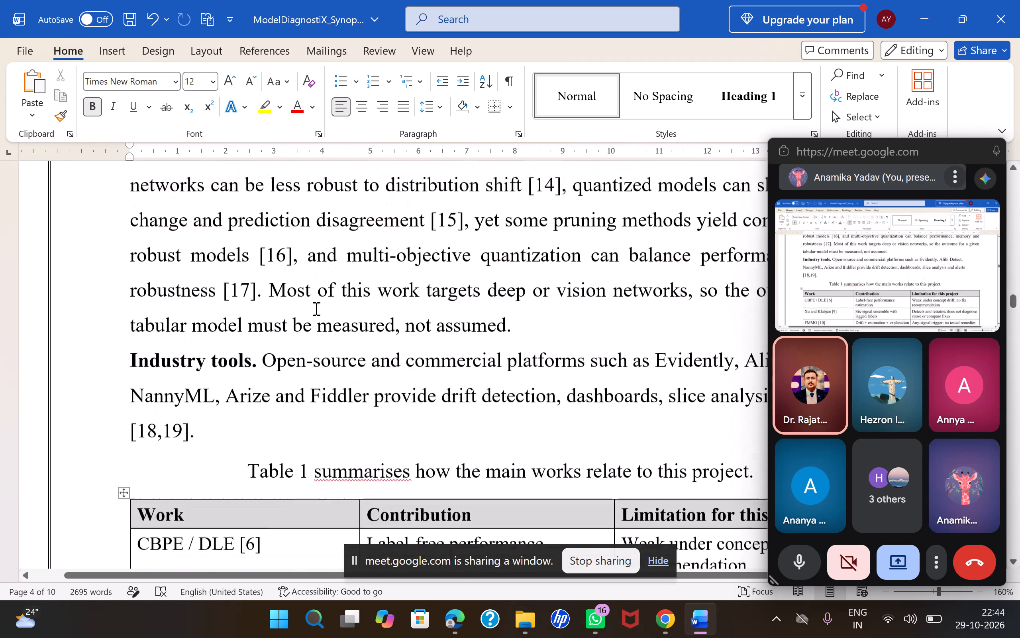
{"action": "scroll", "coordinate": [315, 308], "scroll_direction": "down", "scroll_amount": 1}
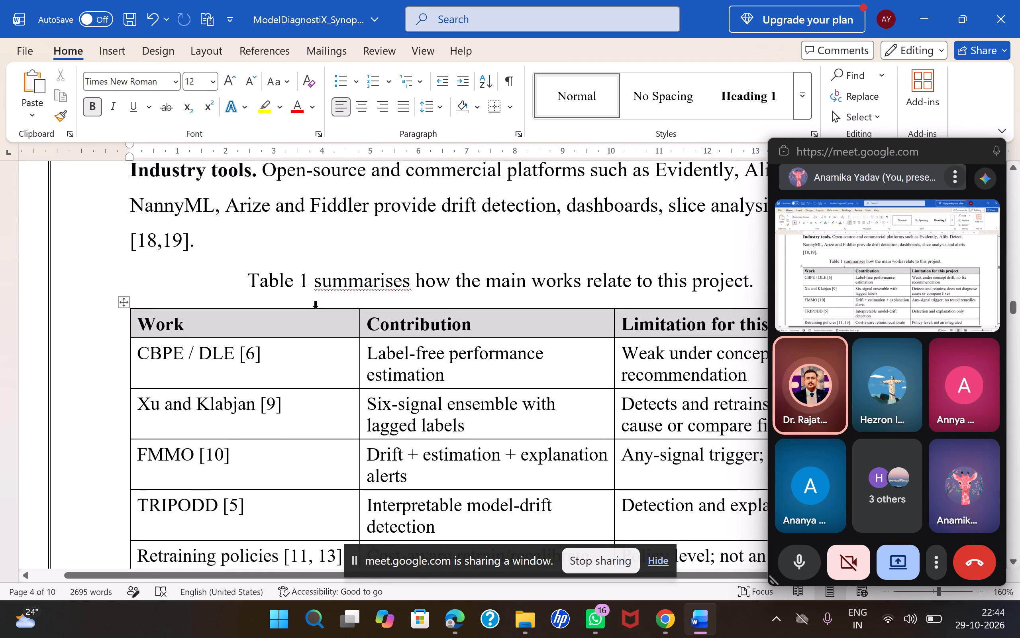
{"action": "left_click", "coordinate": [249, 282]}
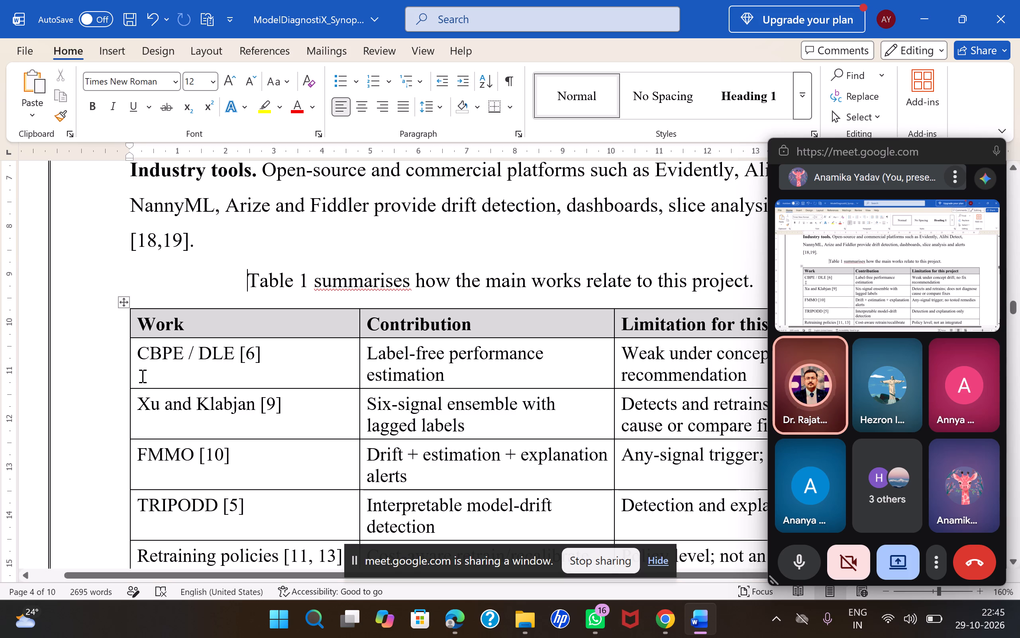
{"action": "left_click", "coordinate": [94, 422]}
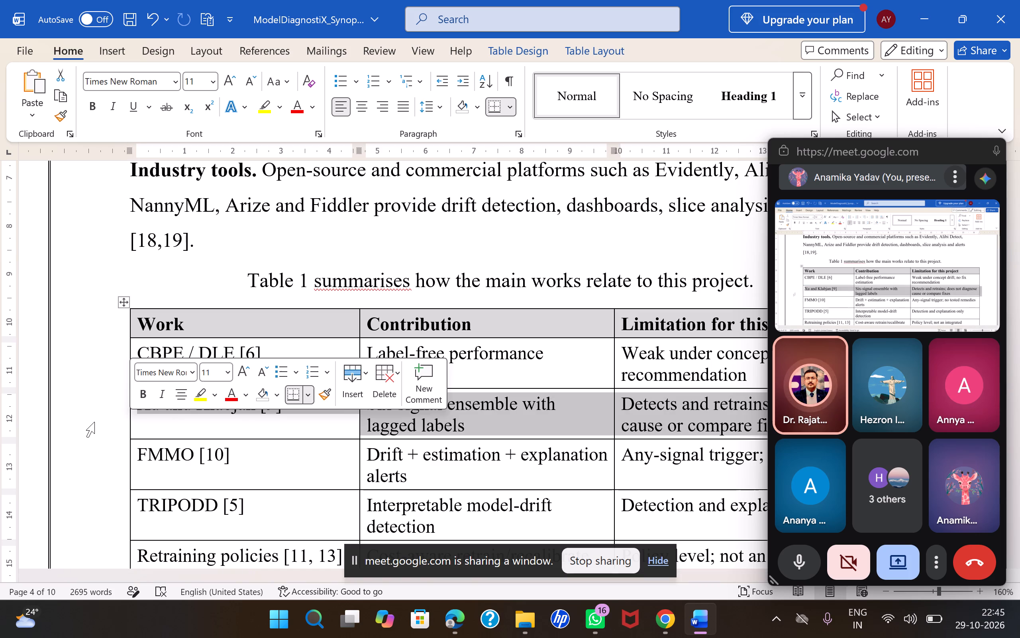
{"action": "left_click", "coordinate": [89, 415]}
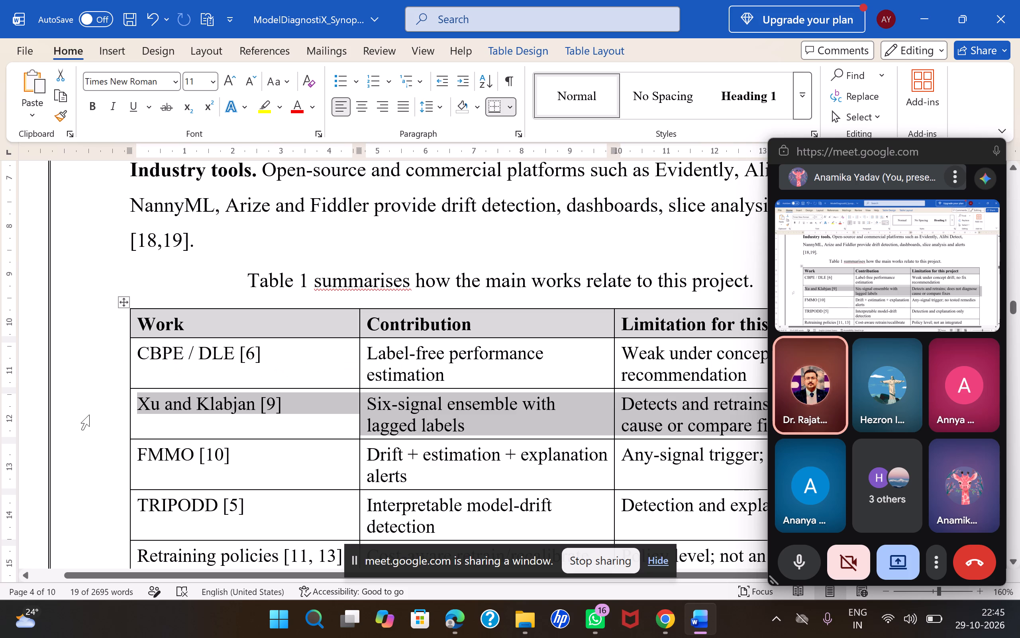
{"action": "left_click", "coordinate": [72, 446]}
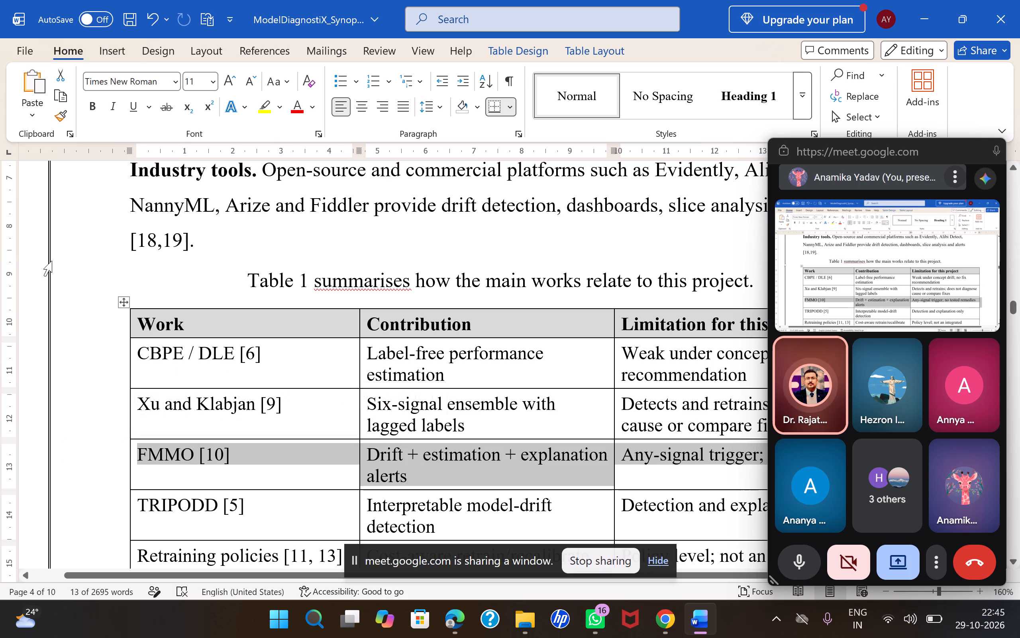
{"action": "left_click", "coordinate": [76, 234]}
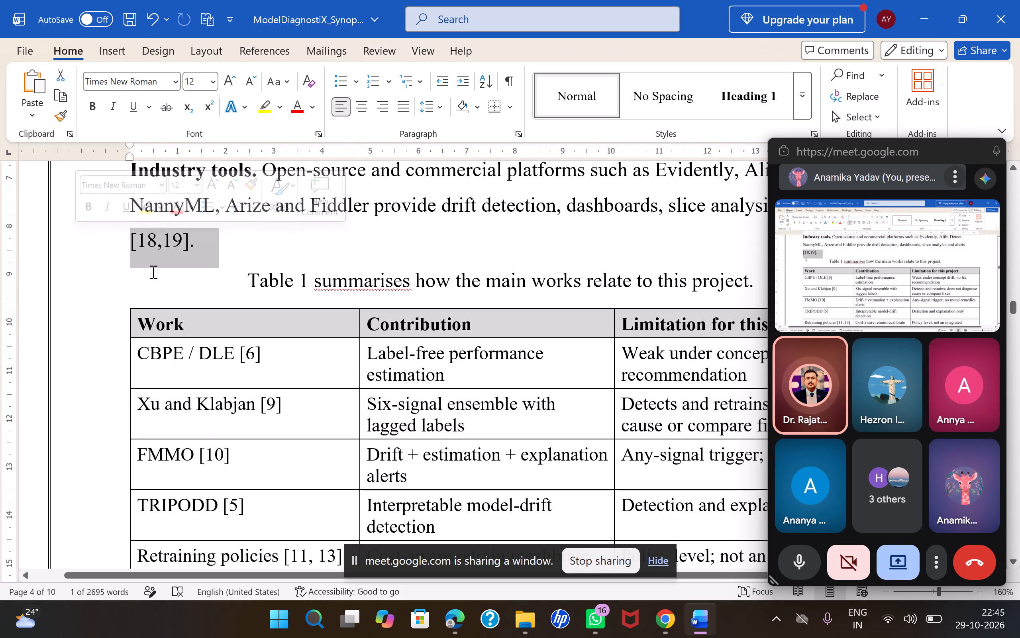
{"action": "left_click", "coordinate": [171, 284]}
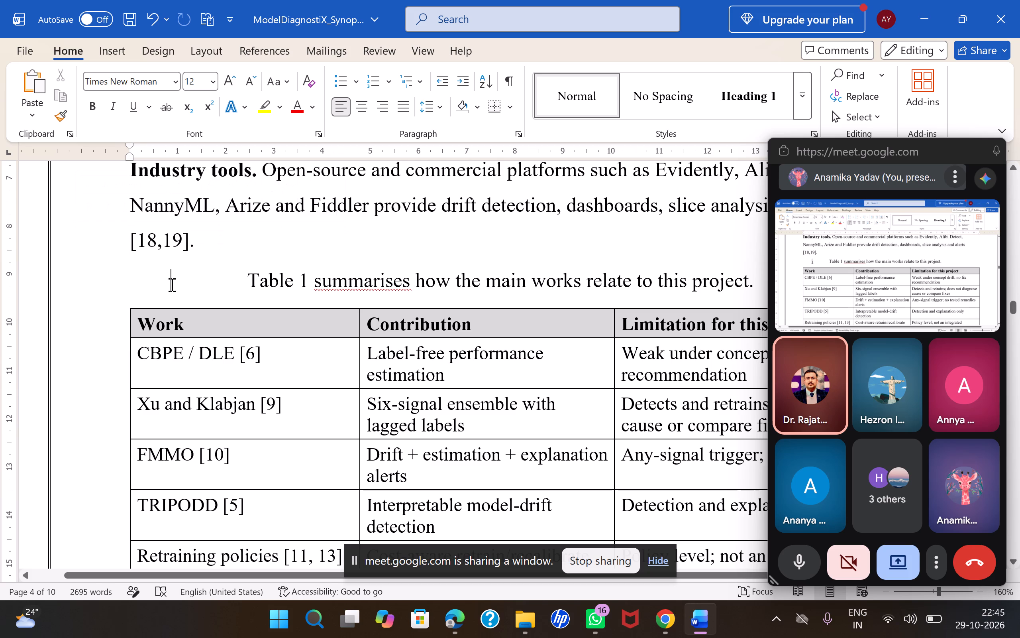
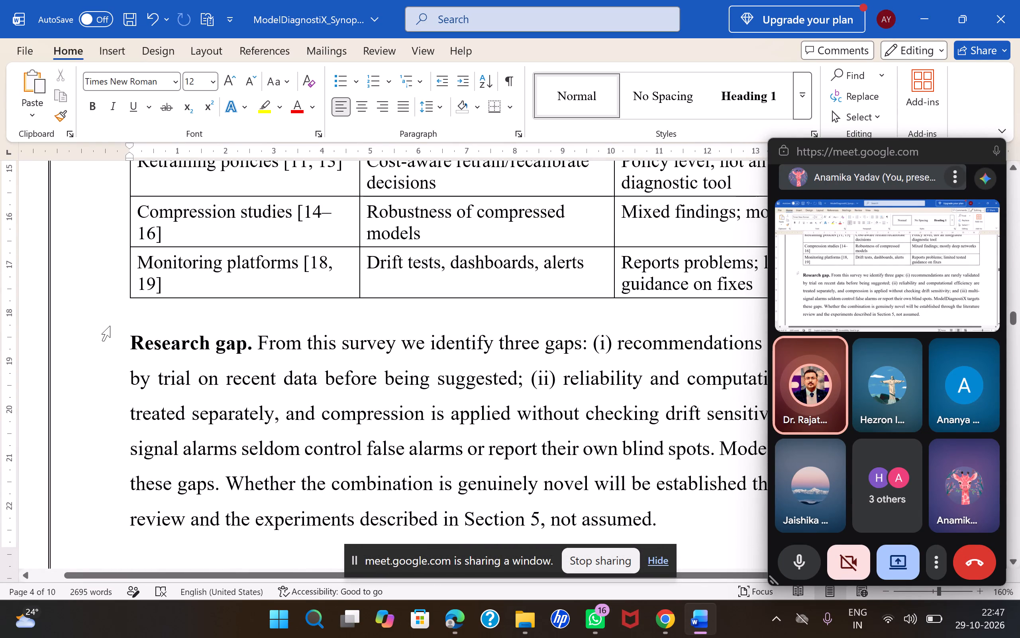
Add a new paragraph between Table 1 and the Research gap paragraph, beginning "In the above table 1 the work of n".
{"action": "left_click", "coordinate": [147, 317]}
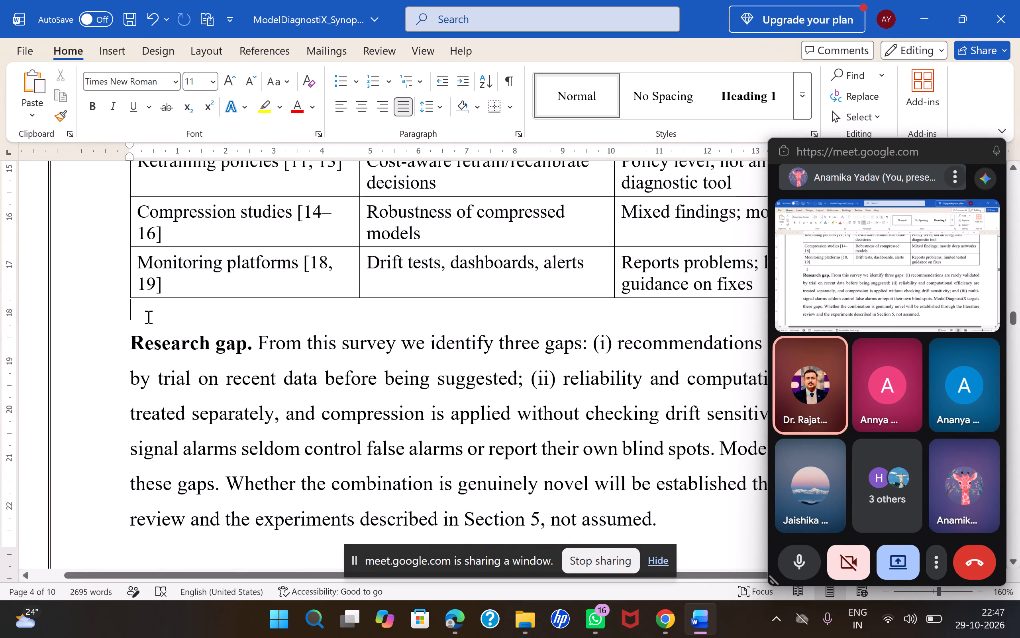
{"action": "key", "text": "Return"}
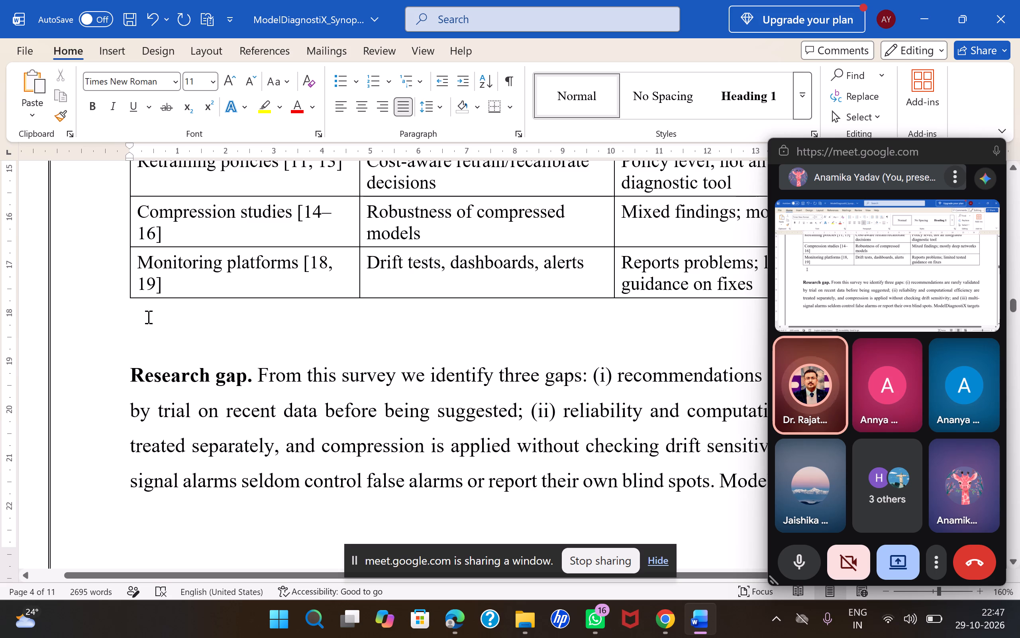
{"action": "type", "text": "In the above table 1 the work"}
{"action": "key", "text": "space"}
{"action": "type", "text": "of n"}
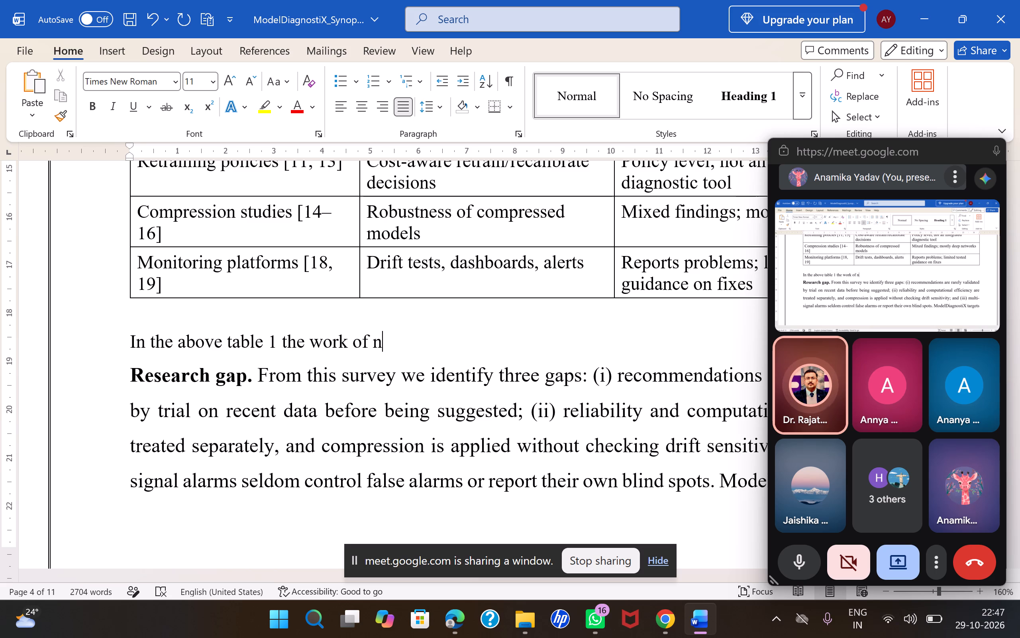
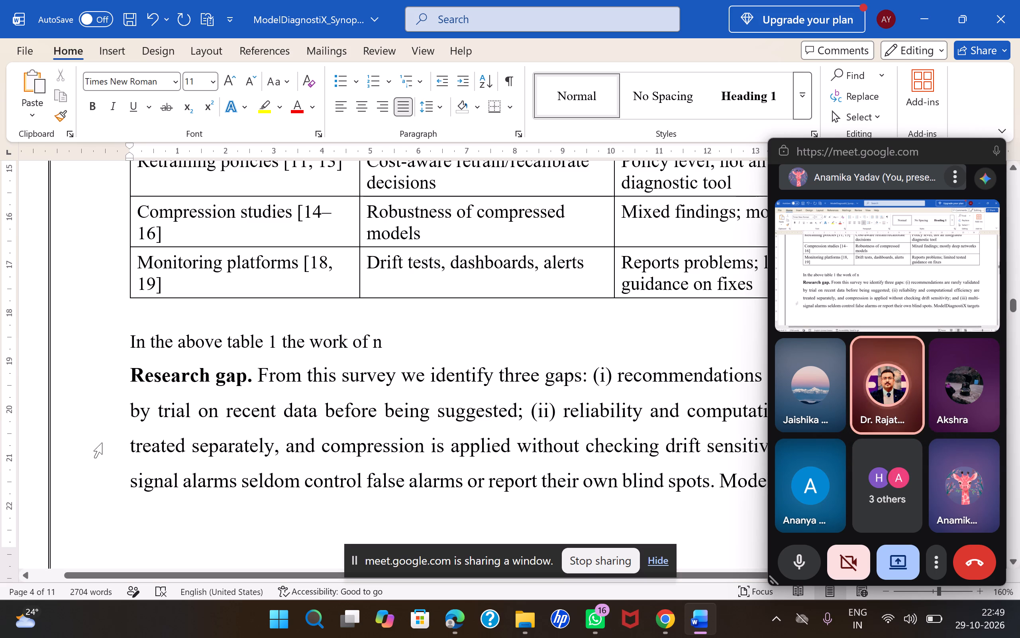
Select the whole of Table 1, try a few plain table styles on it, and settle on the Table Grid style.
{"action": "scroll", "coordinate": [108, 419], "scroll_direction": "up", "scroll_amount": 1}
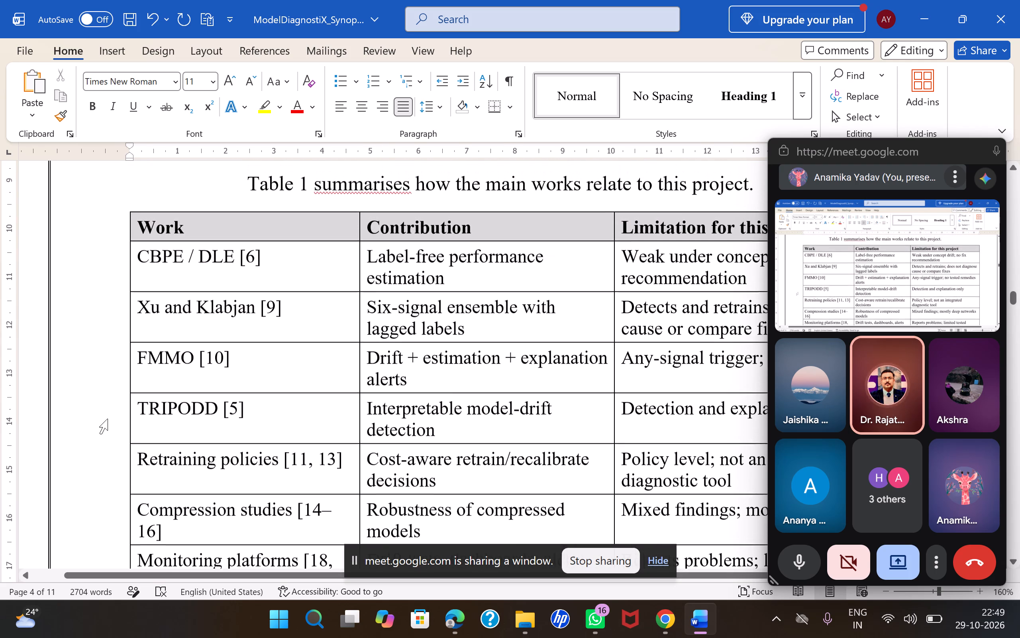
{"action": "scroll", "coordinate": [108, 419], "scroll_direction": "up", "scroll_amount": 1}
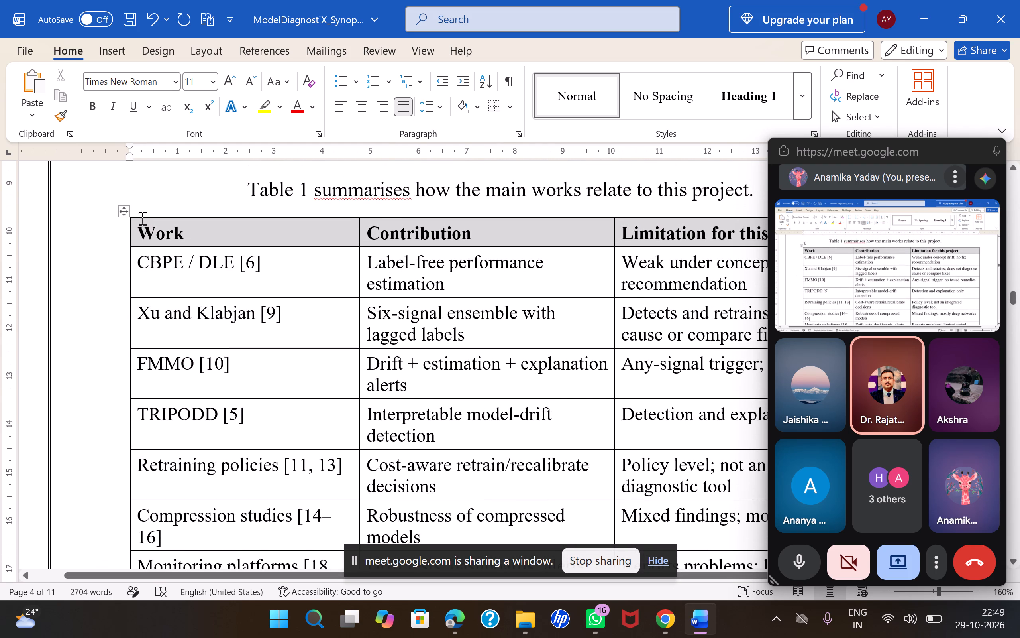
{"action": "left_click", "coordinate": [140, 228]}
{"action": "left_click", "coordinate": [140, 228]}
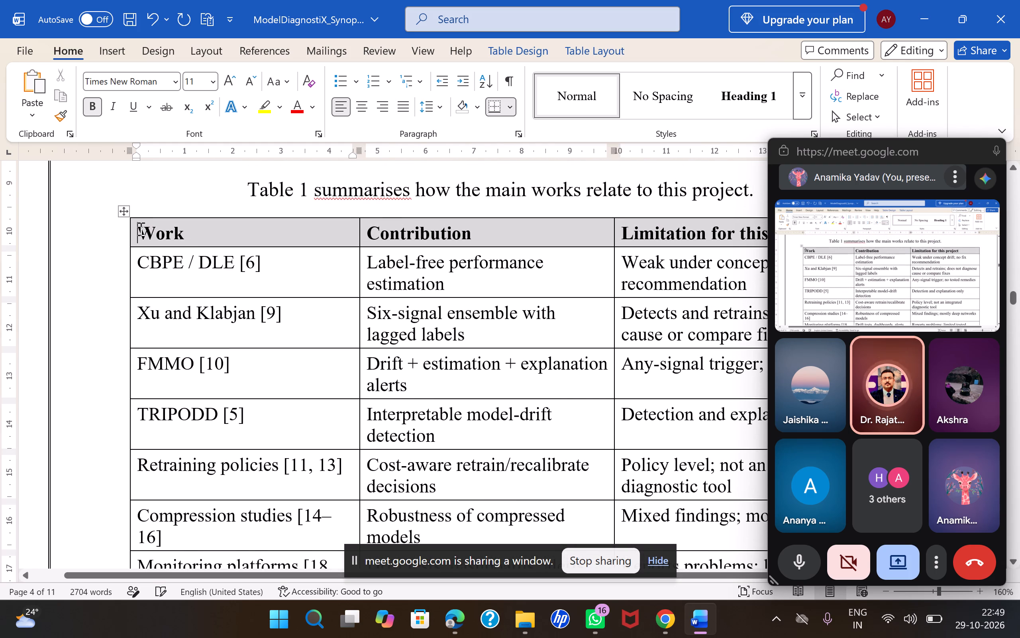
{"action": "double_click", "coordinate": [140, 228]}
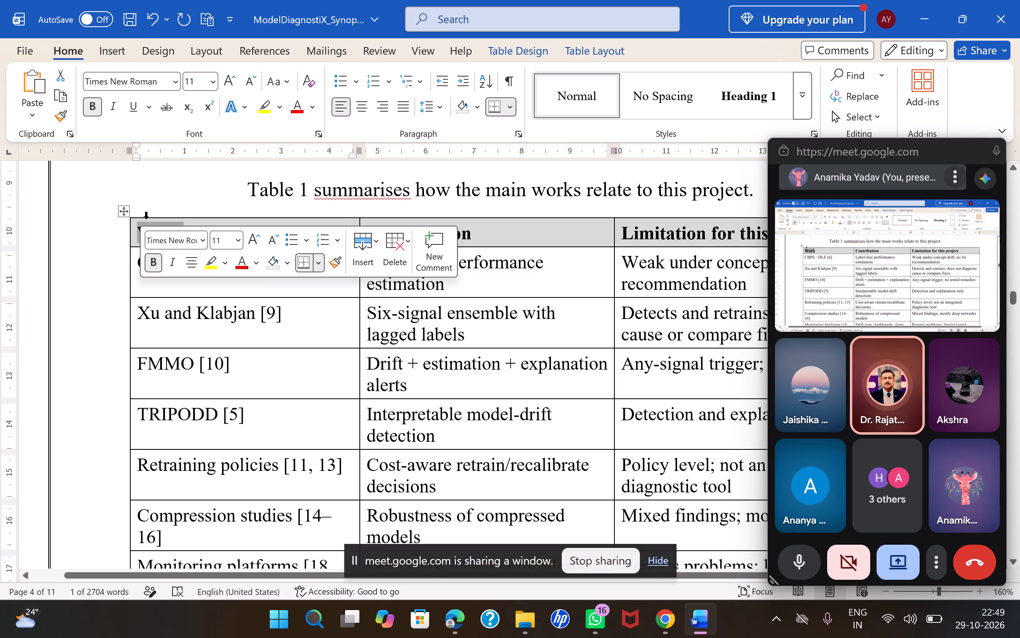
{"action": "left_click", "coordinate": [142, 222]}
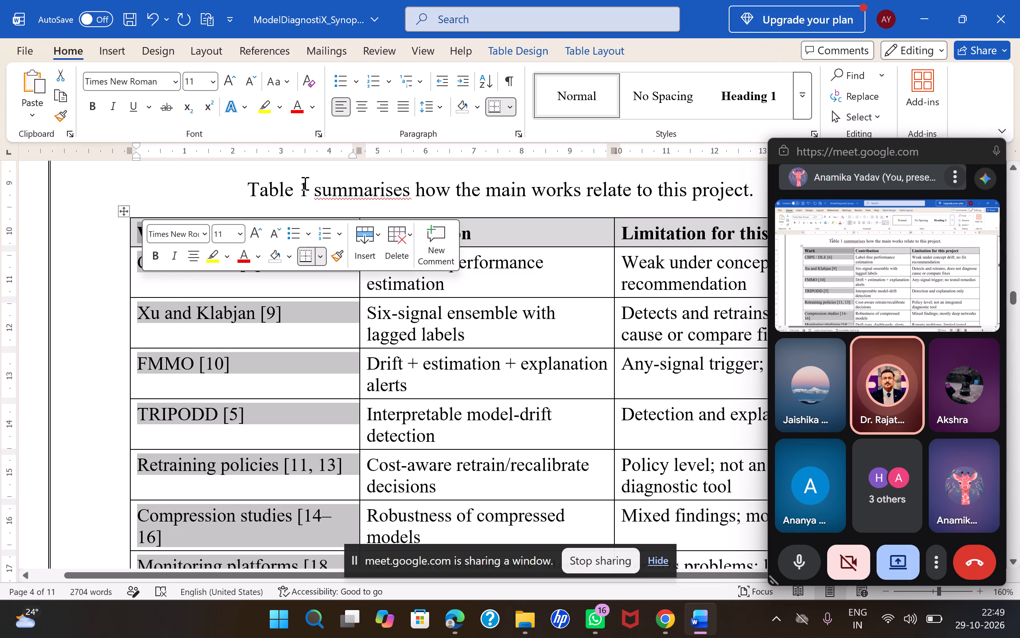
{"action": "left_click", "coordinate": [122, 210]}
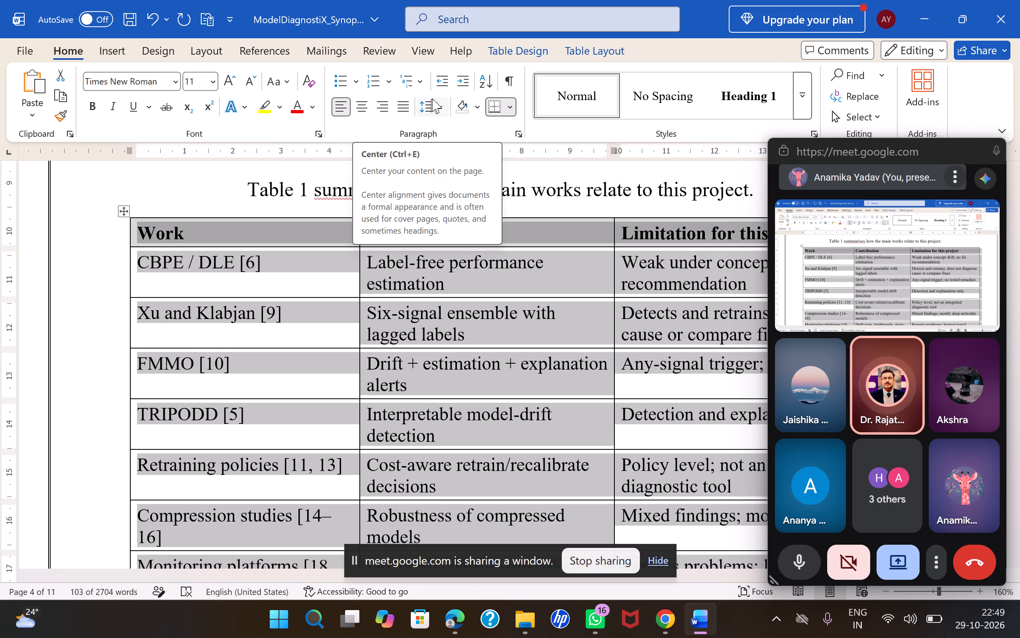
{"action": "left_click", "coordinate": [521, 48]}
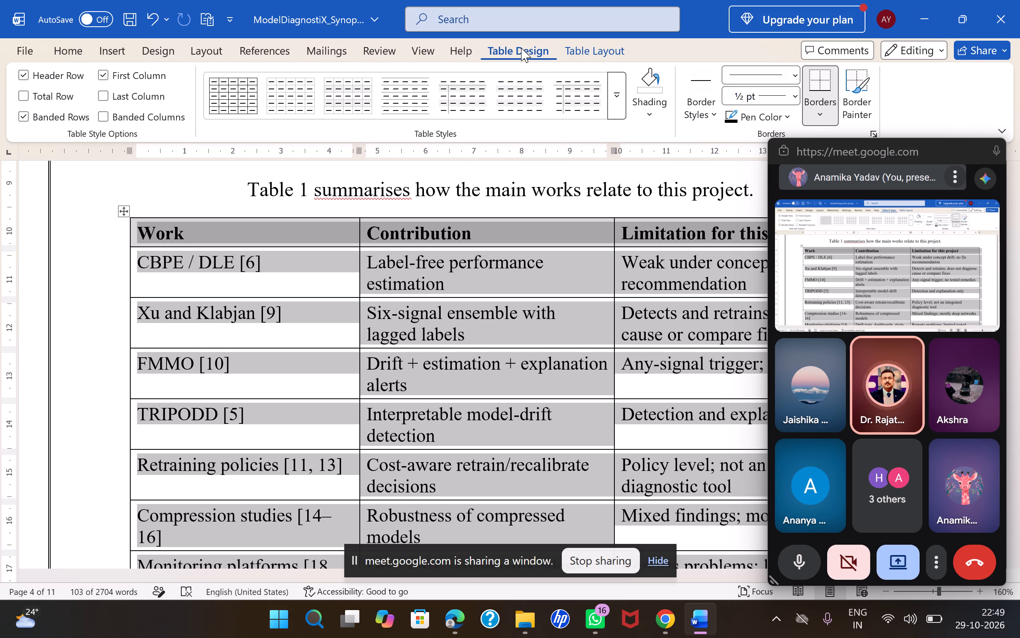
{"action": "left_click", "coordinate": [431, 140]}
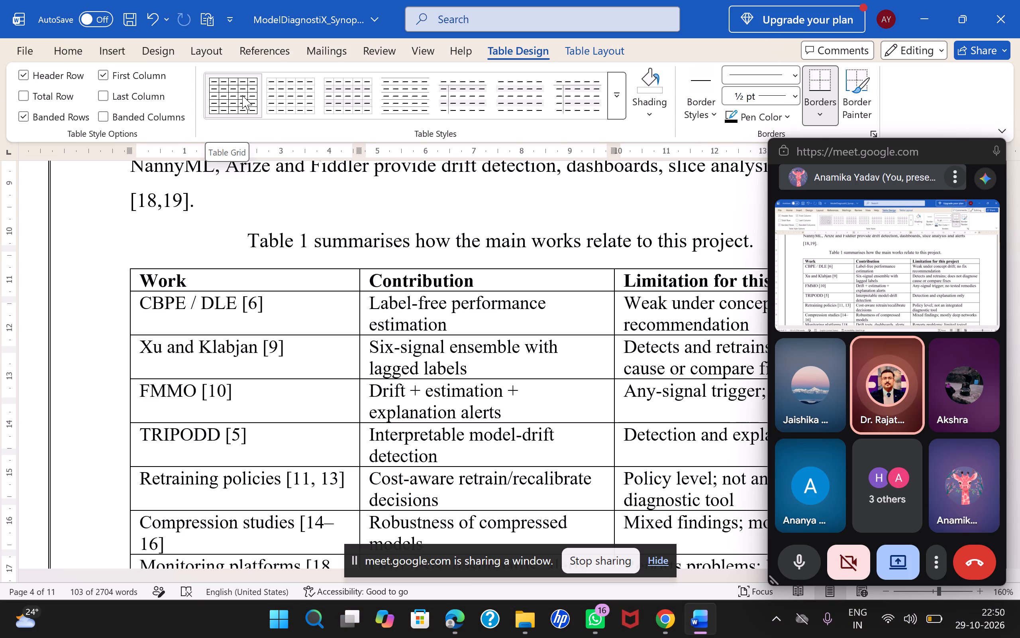
{"action": "left_click", "coordinate": [300, 89]}
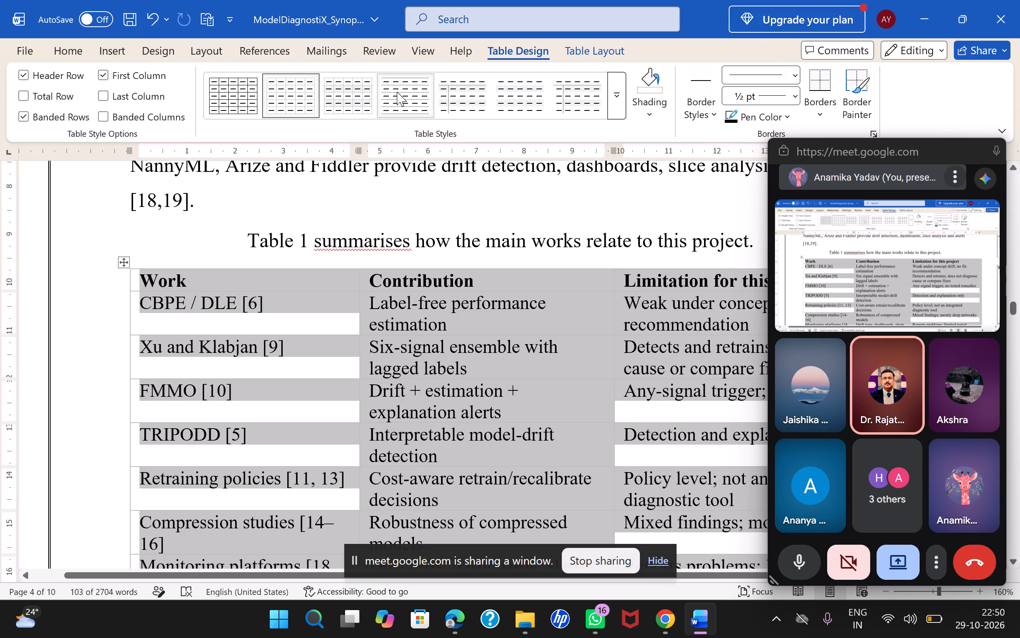
{"action": "left_click", "coordinate": [397, 92]}
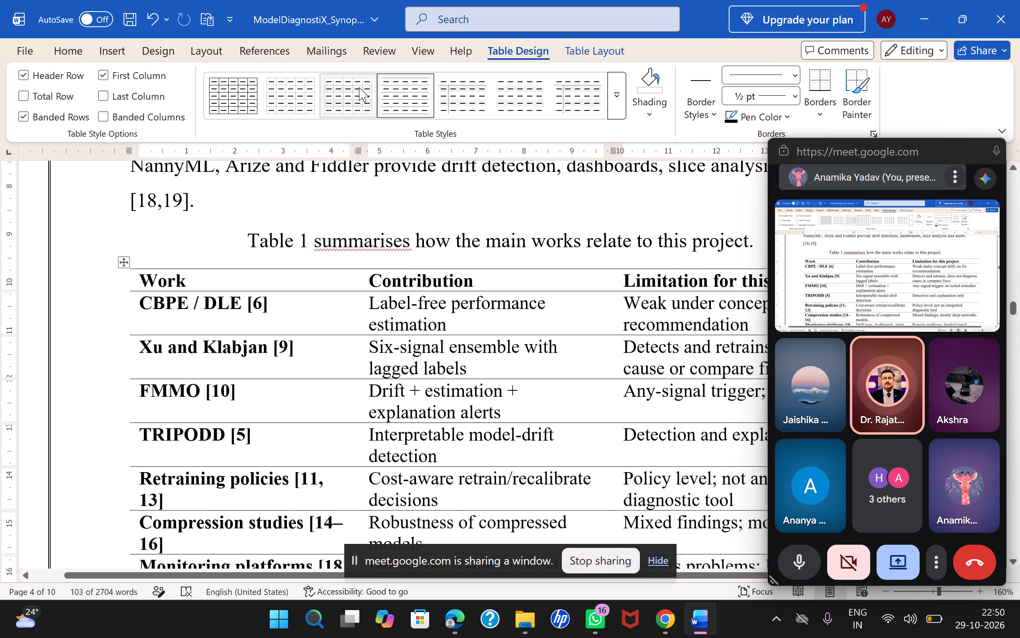
{"action": "left_click", "coordinate": [359, 87]}
{"action": "left_click", "coordinate": [230, 91]}
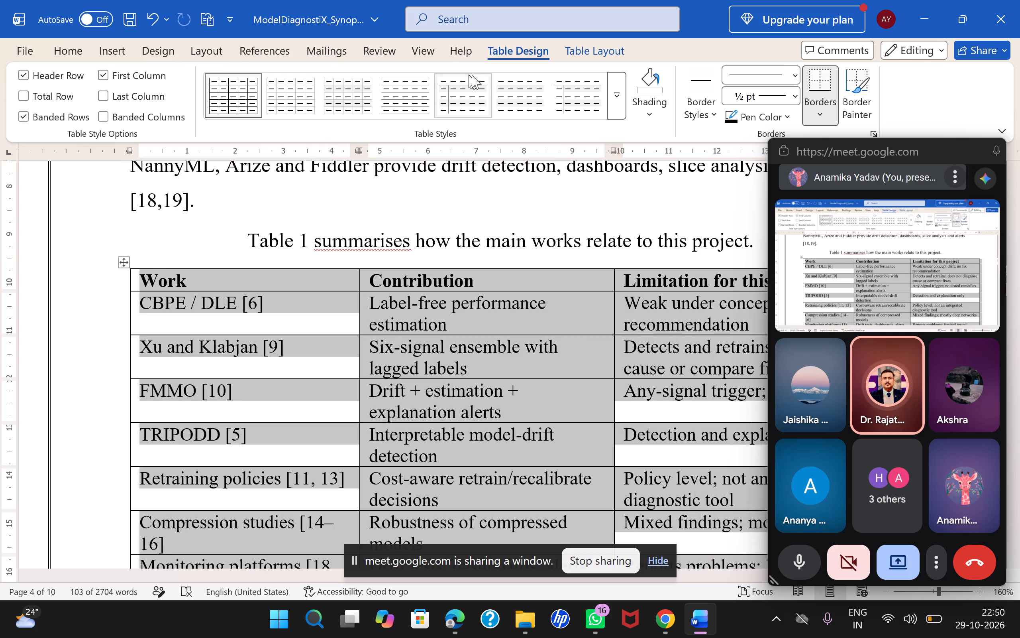
Centre the text of all Table 1 cells horizontally and vertically with Align Center, and deselect the table.
{"action": "left_click", "coordinate": [602, 51]}
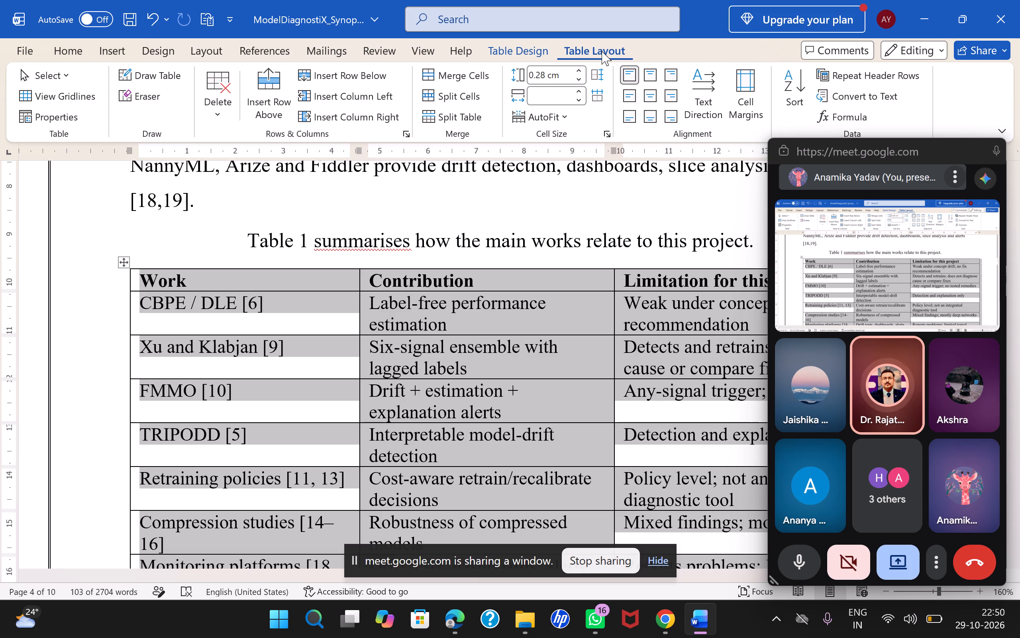
{"action": "left_click", "coordinate": [602, 51]}
{"action": "left_click", "coordinate": [649, 91]}
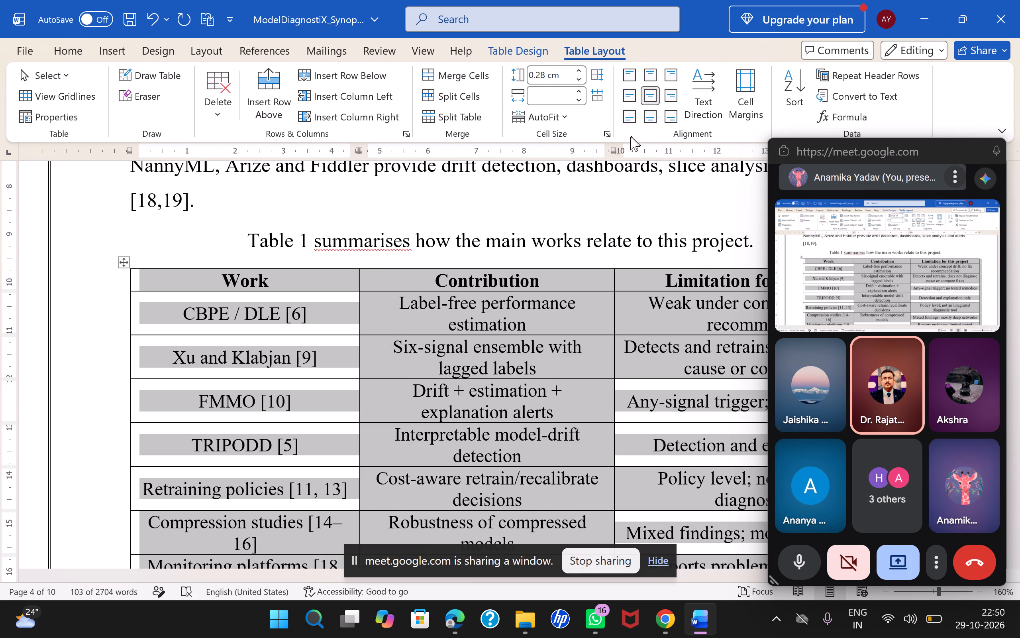
{"action": "left_click", "coordinate": [595, 211]}
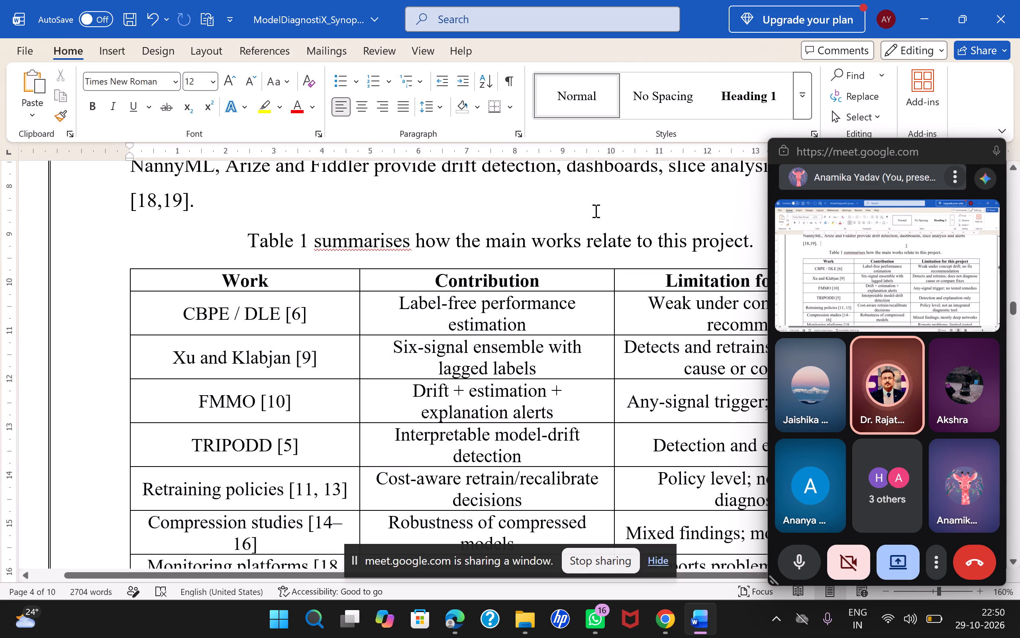
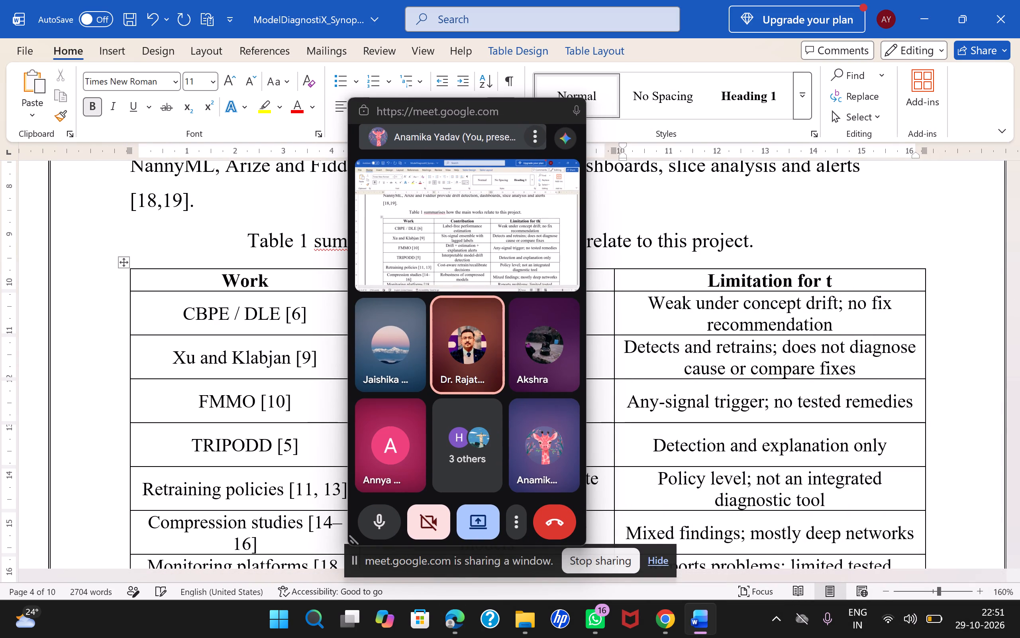
Delete the remaining trailing words from Table 1's third column heading so that it reads "Limitation".
{"action": "key", "text": "BackSpace"}
{"action": "key", "text": "BackSpace"}
{"action": "key", "text": "BackSpace"}
{"action": "key", "text": "BackSpace"}
{"action": "key", "text": "BackSpace"}
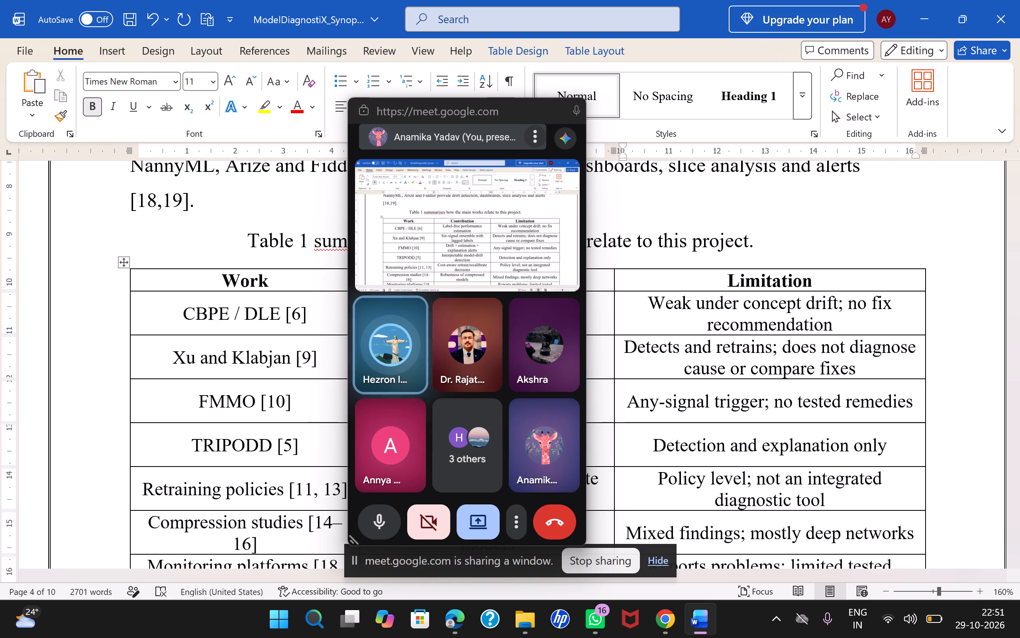
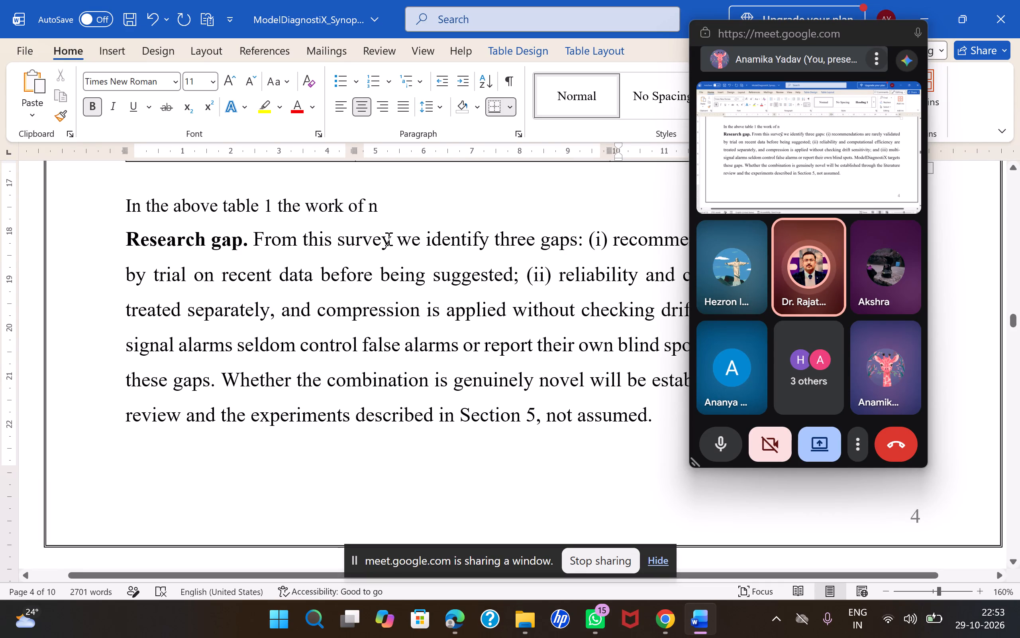
Replace "survey" with "literature review" in the opening sentence of the Research gap paragraph.
{"action": "left_click", "coordinate": [388, 238]}
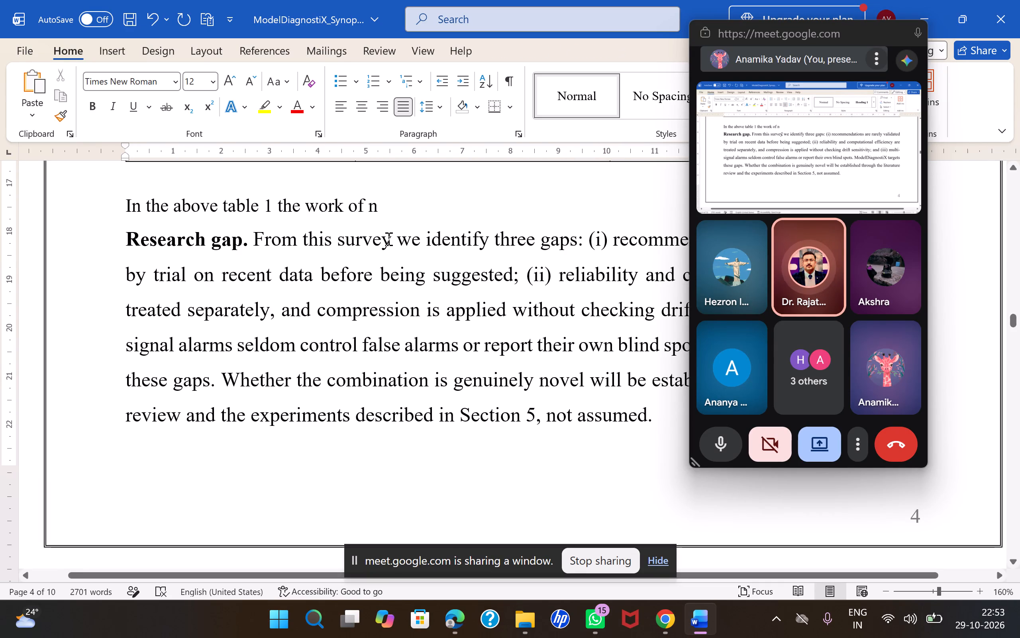
{"action": "key", "text": "BackSpace"}
{"action": "key", "text": "BackSpace"}
{"action": "key", "text": "BackSpace"}
{"action": "key", "text": "BackSpace"}
{"action": "key", "text": "BackSpace"}
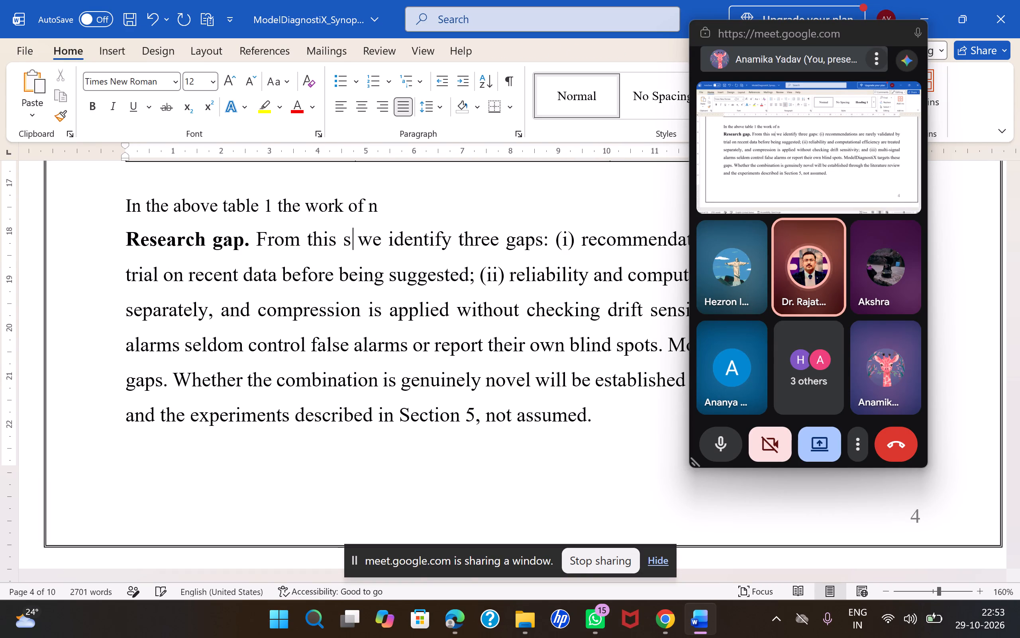
{"action": "key", "text": "BackSpace"}
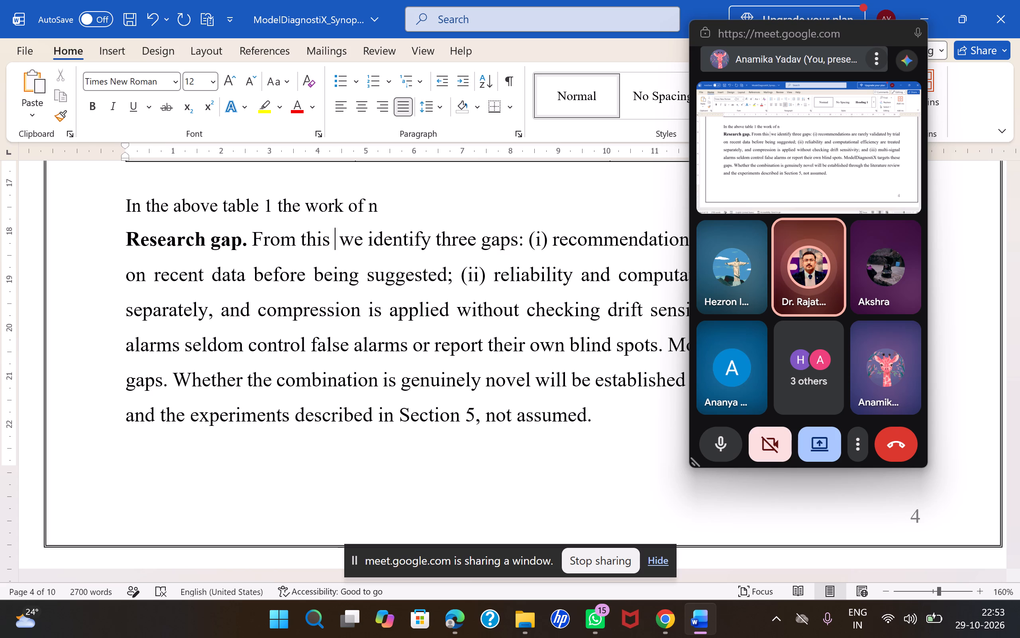
{"action": "type", "text": "li"}
{"action": "type", "text": "tera"}
{"action": "type", "text": "ture review"}
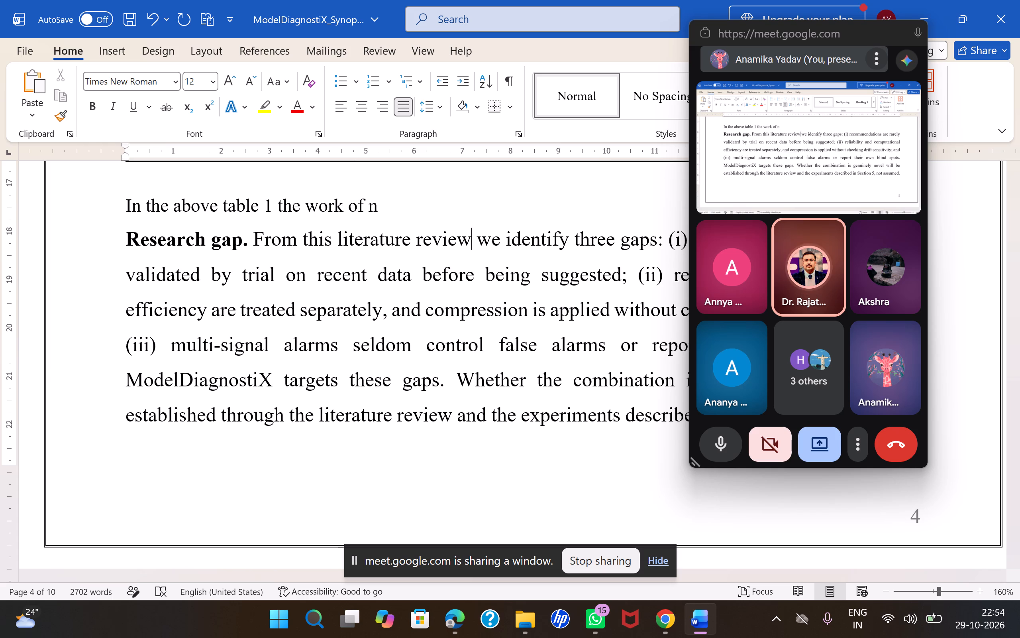
Replace "we" after "literature review" in the Research gap paragraph with "the following gap have been identified".
{"action": "key", "text": "Right"}
{"action": "key", "text": "Right"}
{"action": "key", "text": "Right"}
{"action": "key", "text": "BackSpace"}
{"action": "key", "text": "BackSpace"}
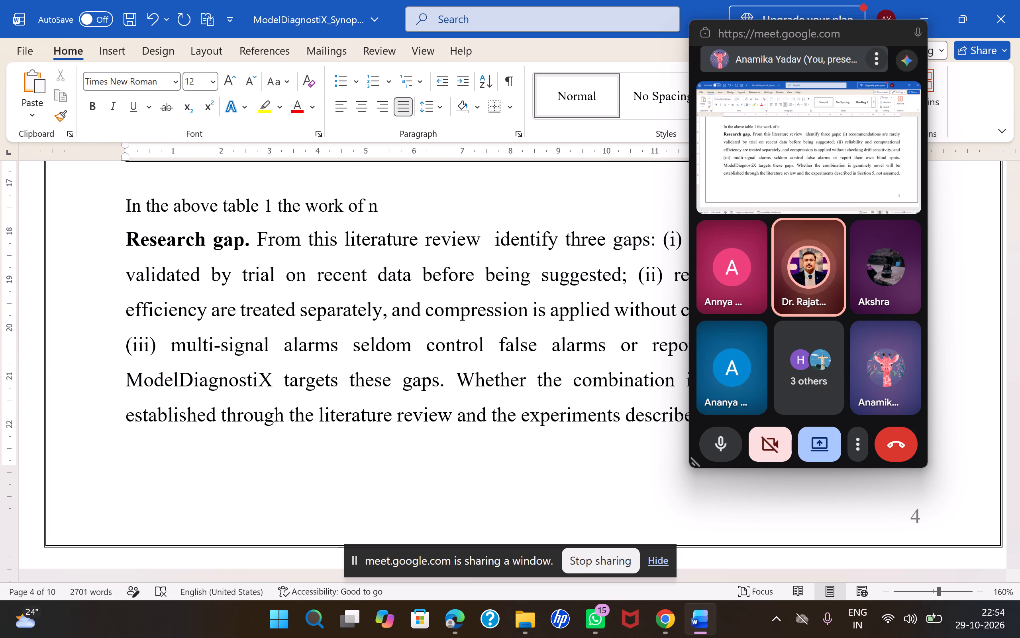
{"action": "type", "text": "th"}
{"action": "type", "text": "ev"}
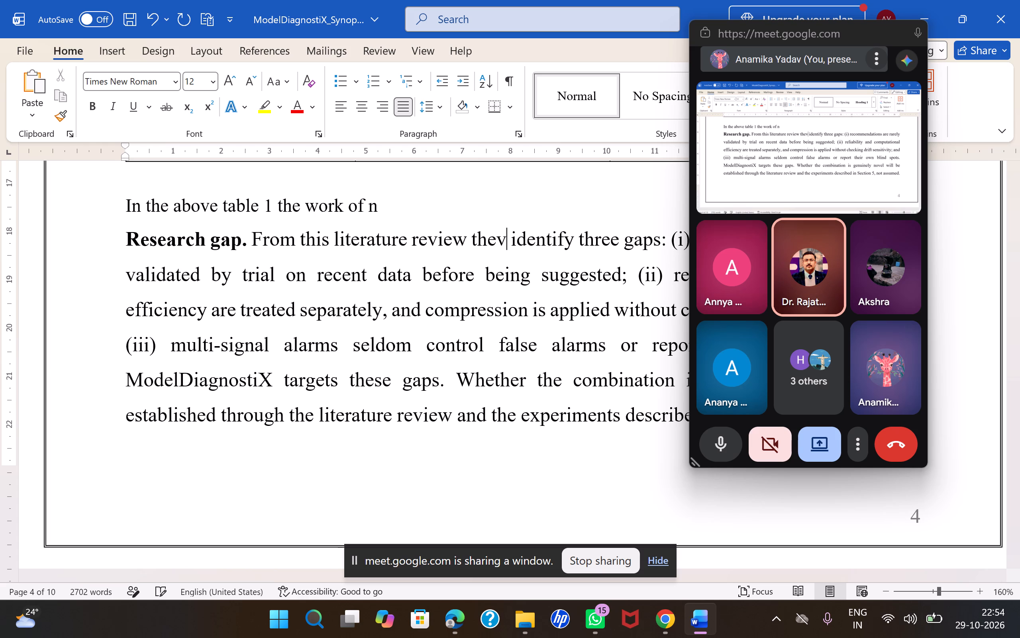
{"action": "key", "text": "BackSpace"}
{"action": "key", "text": "space"}
{"action": "type", "text": "followin"}
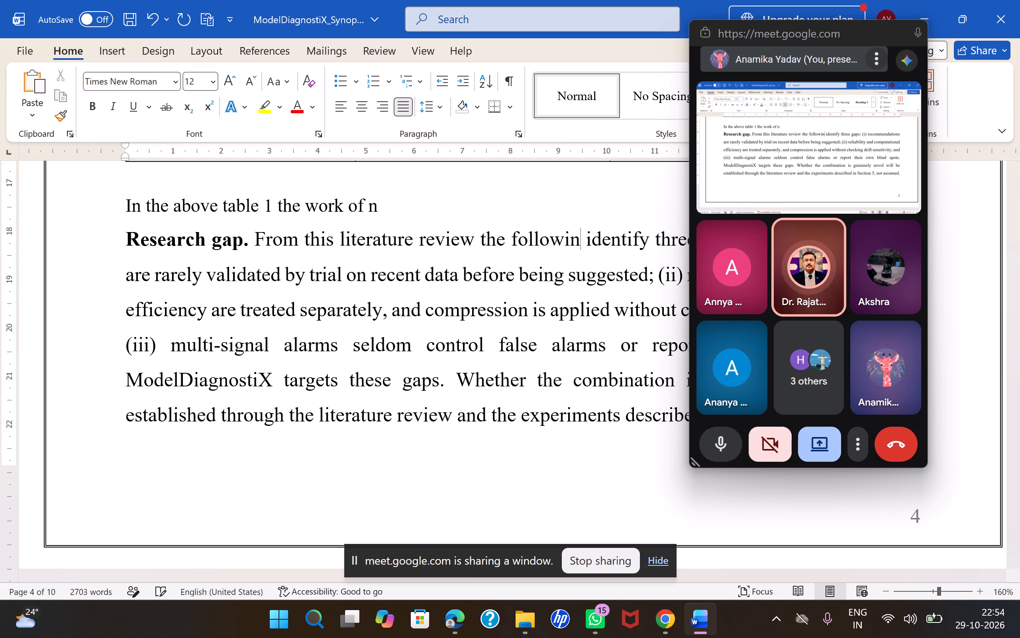
{"action": "type", "text": "g"}
{"action": "key", "text": "space"}
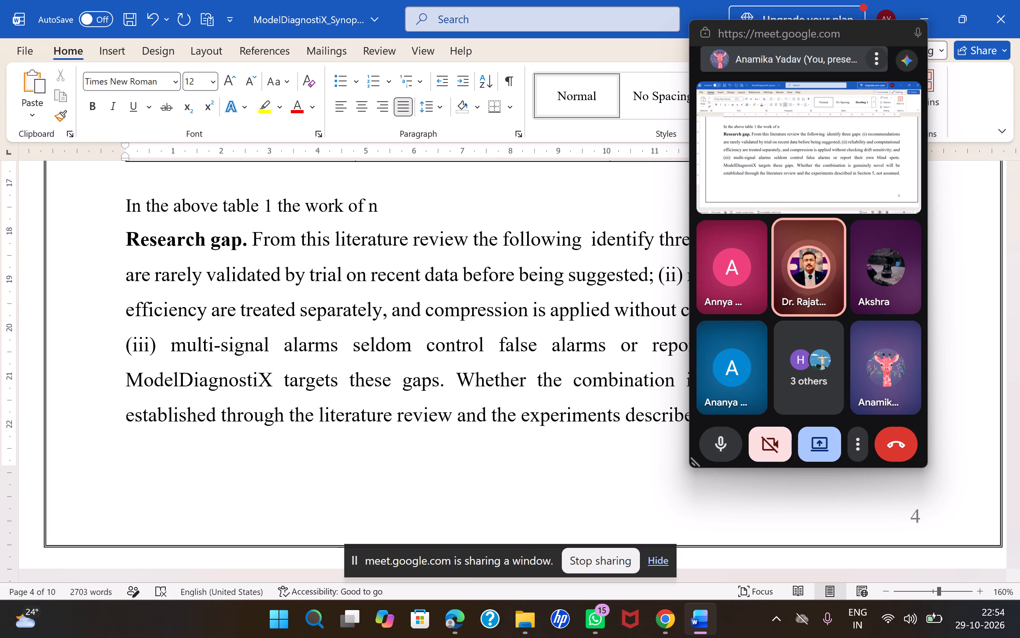
{"action": "type", "text": "gap have been identified"}
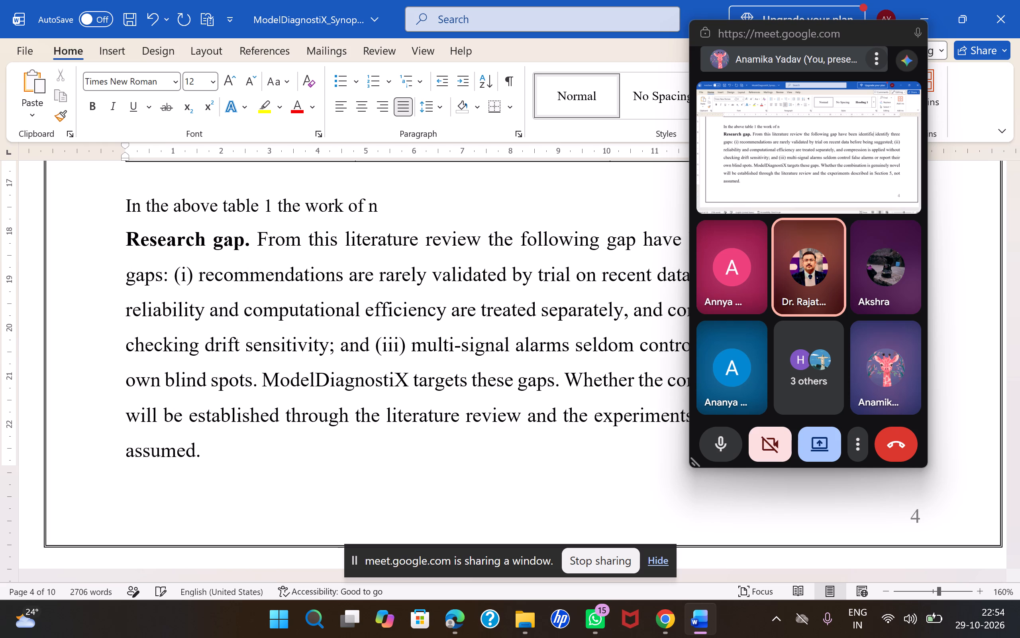
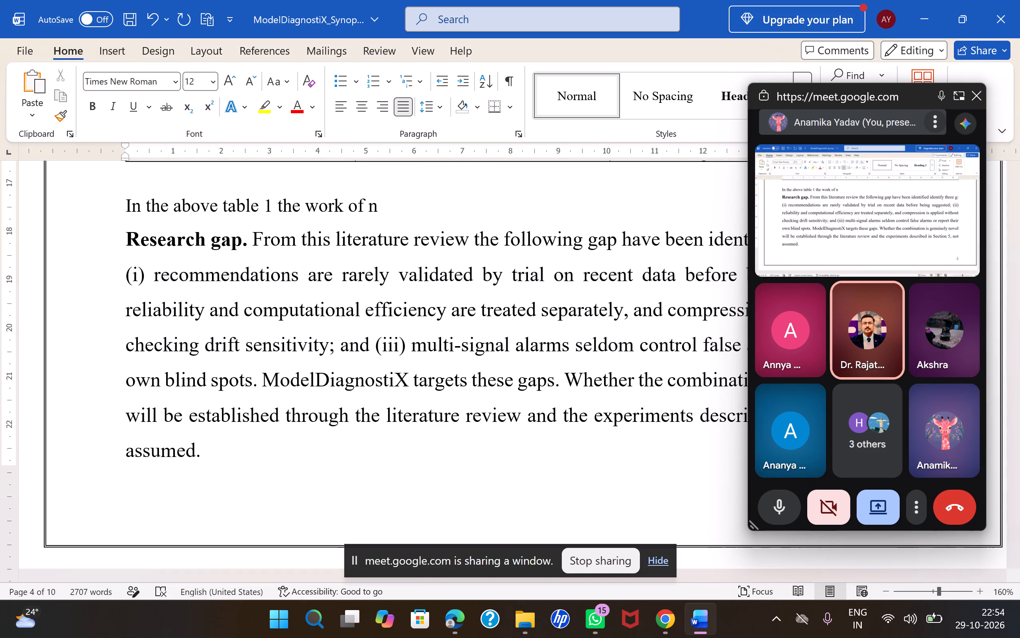
Delete the leftover "identify three" wording after "identified" in the Research gap paragraph, keeping the colon before item (i).
{"action": "key", "text": "BackSpace"}
{"action": "key", "text": "BackSpace"}
{"action": "key", "text": "BackSpace"}
{"action": "key", "text": "BackSpace"}
{"action": "key", "text": "BackSpace"}
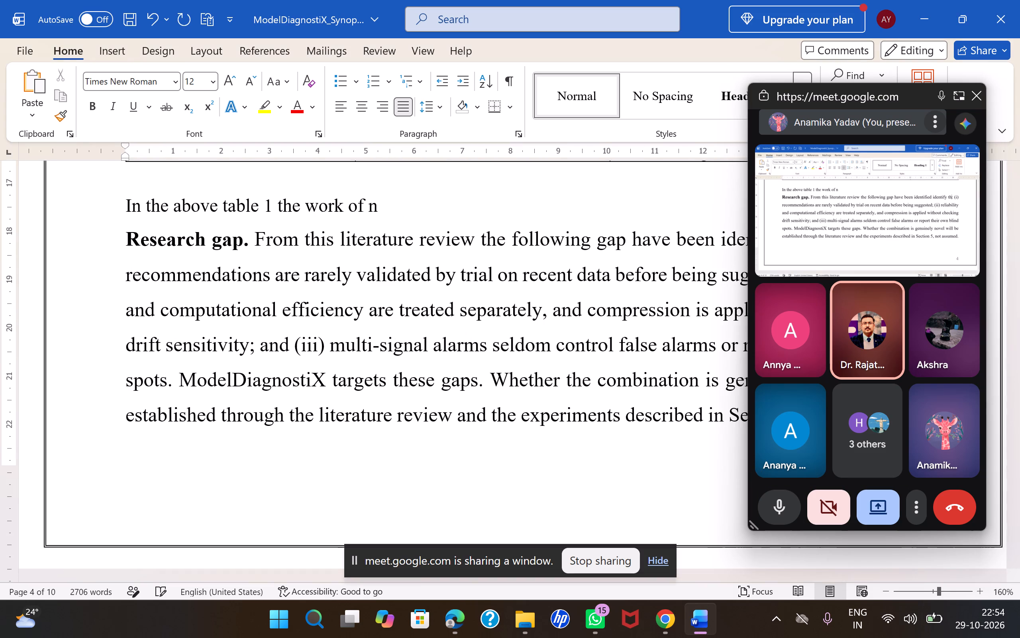
{"action": "key", "text": "BackSpace"}
{"action": "key", "text": "BackSpace"}
{"action": "key", "text": "BackSpace"}
{"action": "key", "text": "BackSpace"}
{"action": "key", "text": "BackSpace"}
{"action": "key", "text": "BackSpace"}
{"action": "key", "text": "BackSpace"}
{"action": "key", "text": "BackSpace"}
{"action": "key", "text": "BackSpace"}
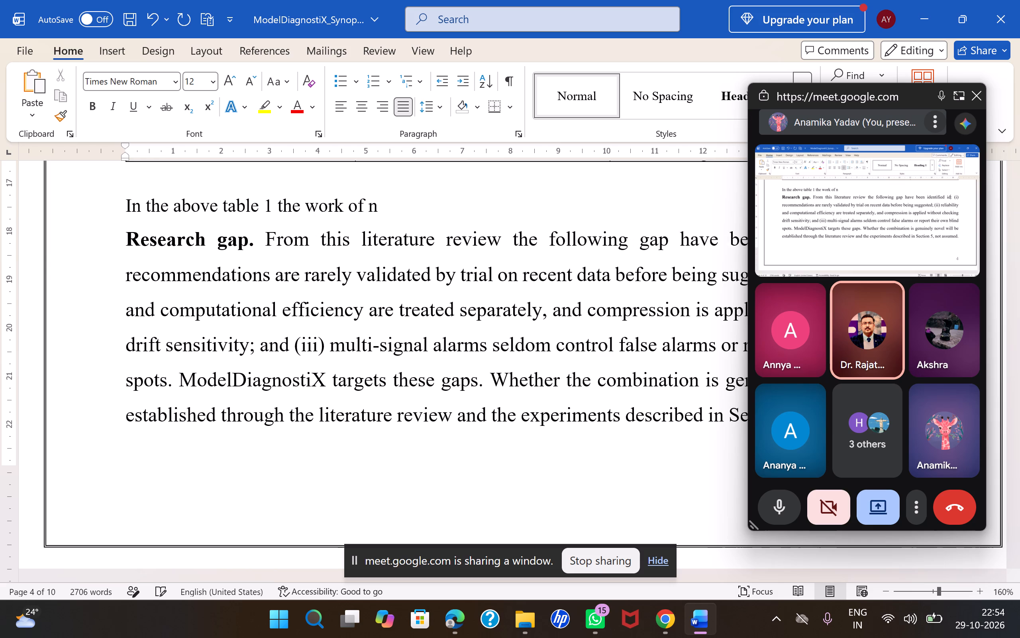
{"action": "key", "text": "BackSpace"}
{"action": "key", "text": "BackSpace"}
{"action": "key", "text": "BackSpace"}
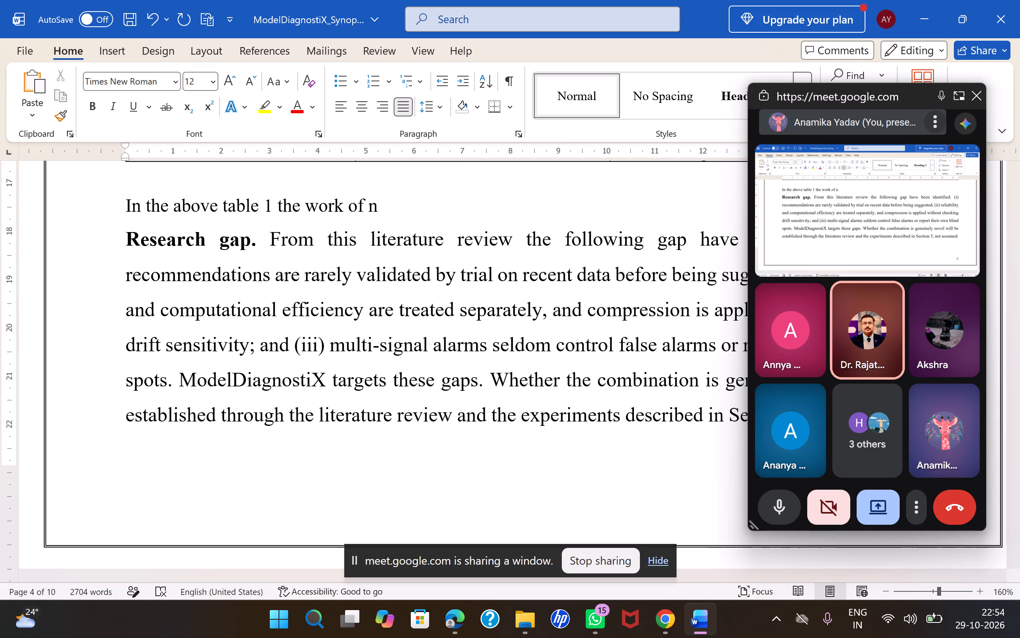
Start a new line for item (i) after the colon in the Research gap paragraph.
{"action": "key", "text": "Right"}
{"action": "key", "text": "Return"}
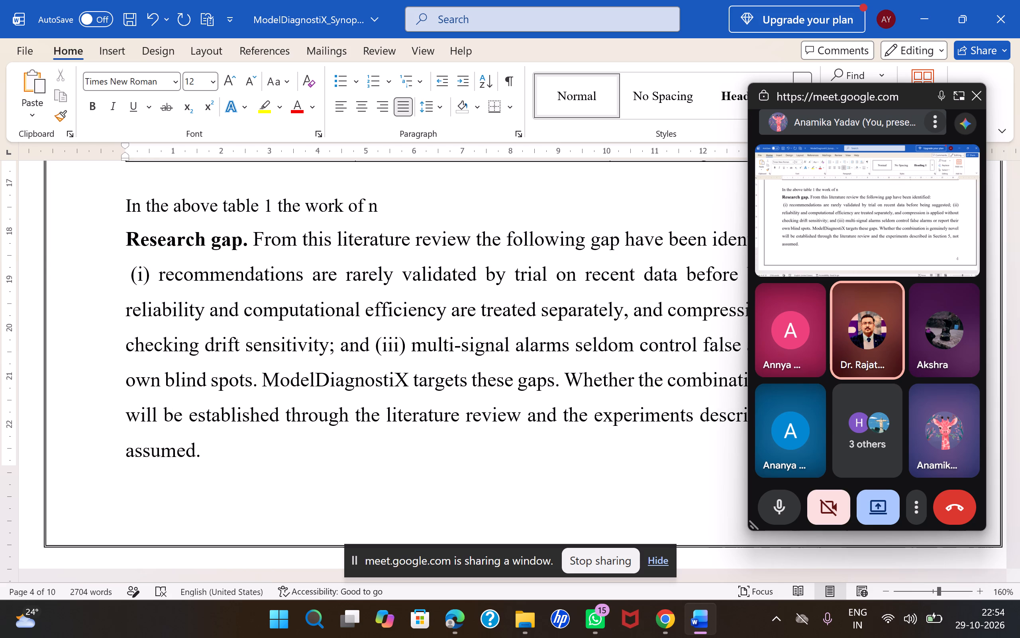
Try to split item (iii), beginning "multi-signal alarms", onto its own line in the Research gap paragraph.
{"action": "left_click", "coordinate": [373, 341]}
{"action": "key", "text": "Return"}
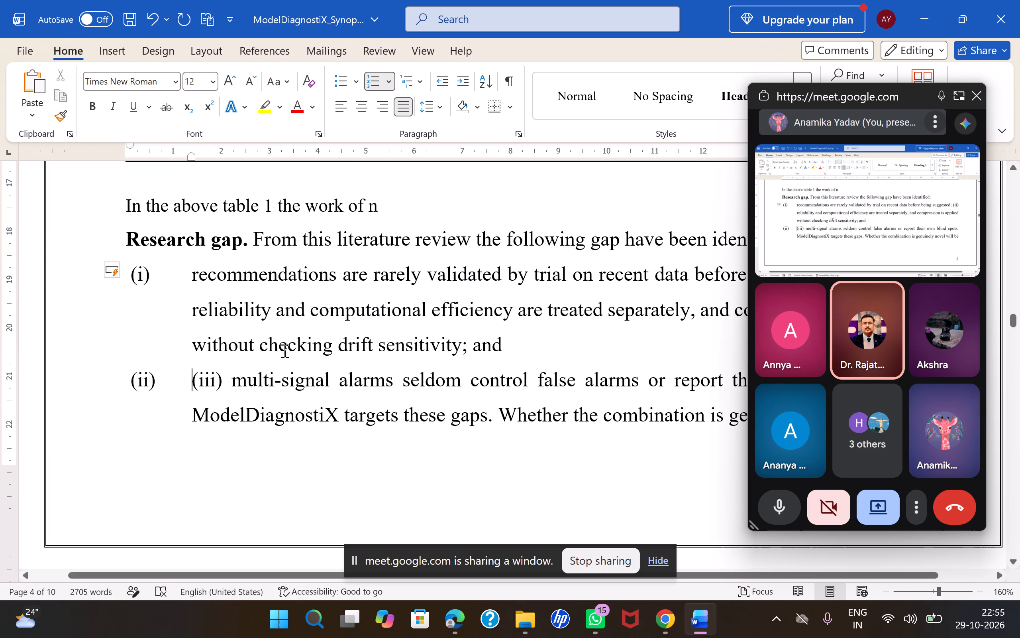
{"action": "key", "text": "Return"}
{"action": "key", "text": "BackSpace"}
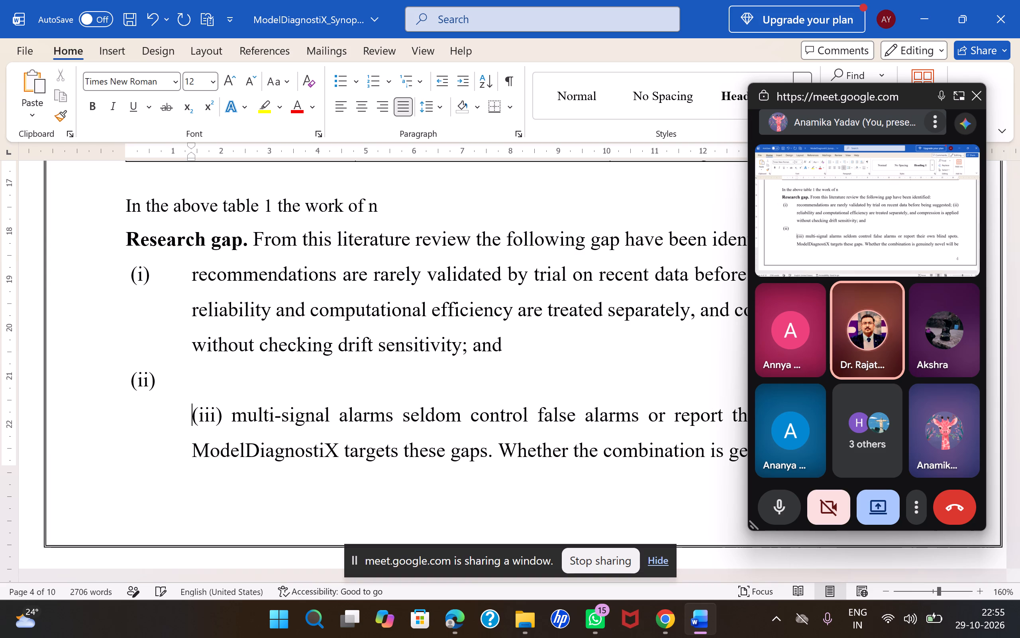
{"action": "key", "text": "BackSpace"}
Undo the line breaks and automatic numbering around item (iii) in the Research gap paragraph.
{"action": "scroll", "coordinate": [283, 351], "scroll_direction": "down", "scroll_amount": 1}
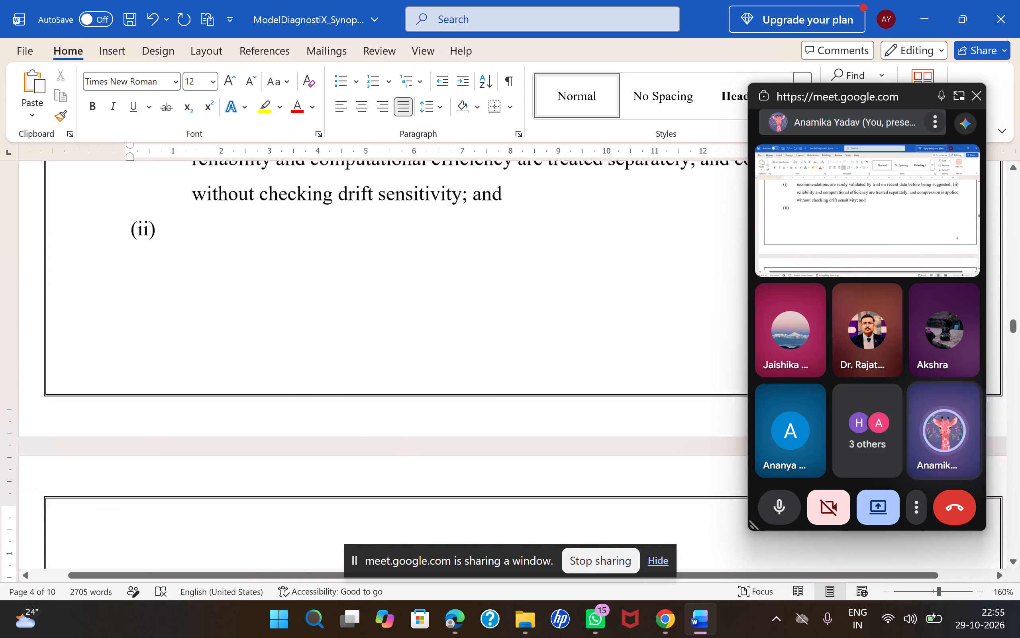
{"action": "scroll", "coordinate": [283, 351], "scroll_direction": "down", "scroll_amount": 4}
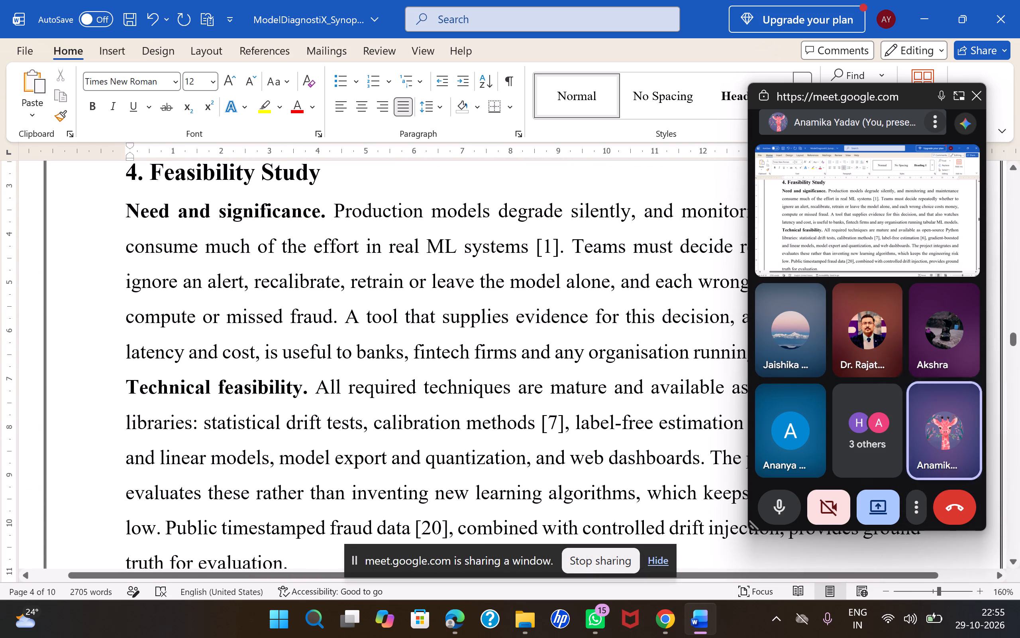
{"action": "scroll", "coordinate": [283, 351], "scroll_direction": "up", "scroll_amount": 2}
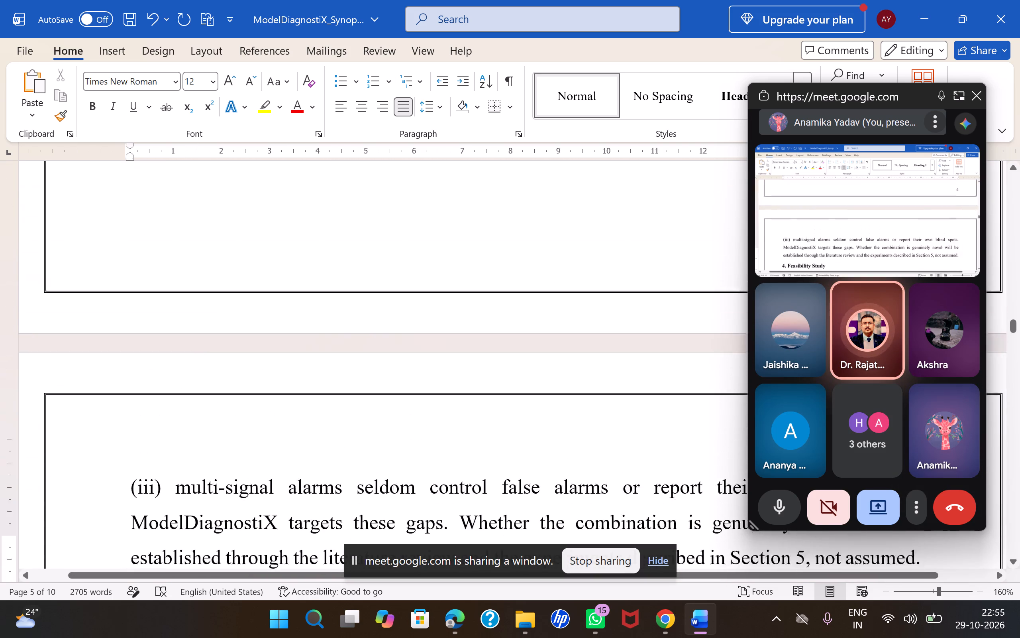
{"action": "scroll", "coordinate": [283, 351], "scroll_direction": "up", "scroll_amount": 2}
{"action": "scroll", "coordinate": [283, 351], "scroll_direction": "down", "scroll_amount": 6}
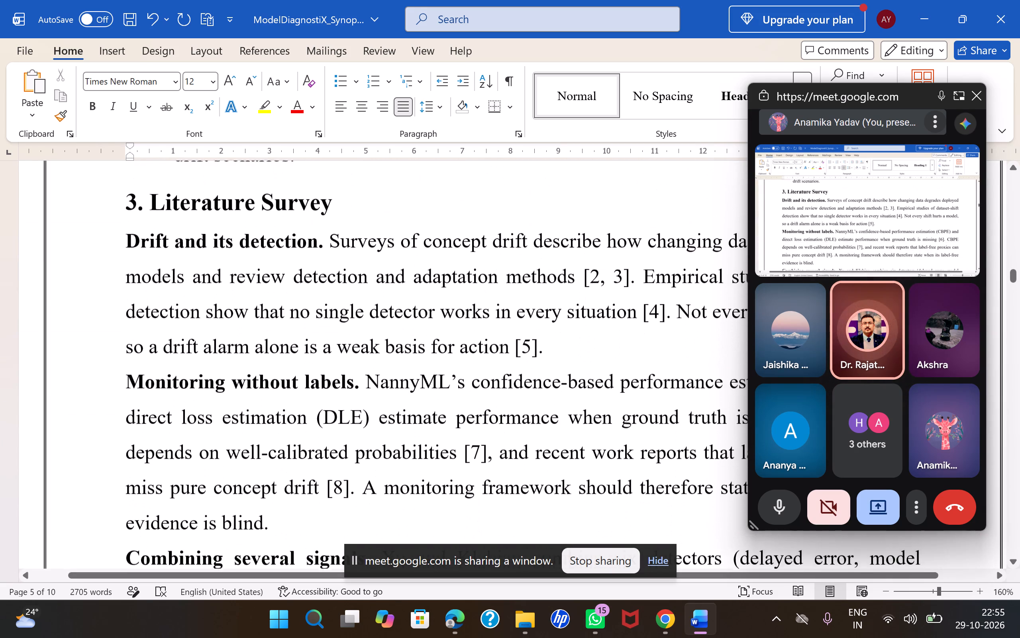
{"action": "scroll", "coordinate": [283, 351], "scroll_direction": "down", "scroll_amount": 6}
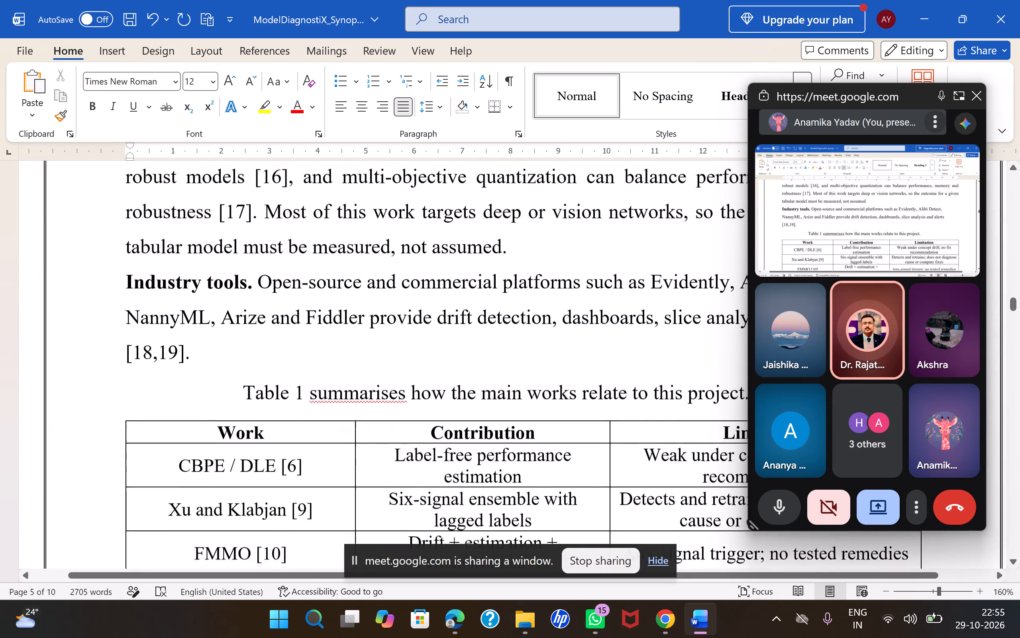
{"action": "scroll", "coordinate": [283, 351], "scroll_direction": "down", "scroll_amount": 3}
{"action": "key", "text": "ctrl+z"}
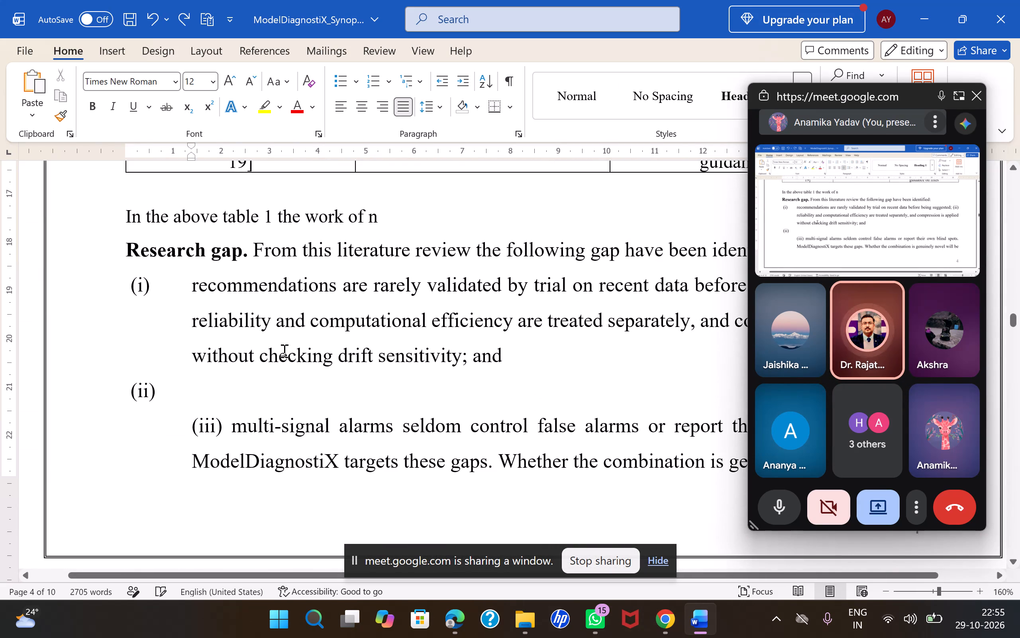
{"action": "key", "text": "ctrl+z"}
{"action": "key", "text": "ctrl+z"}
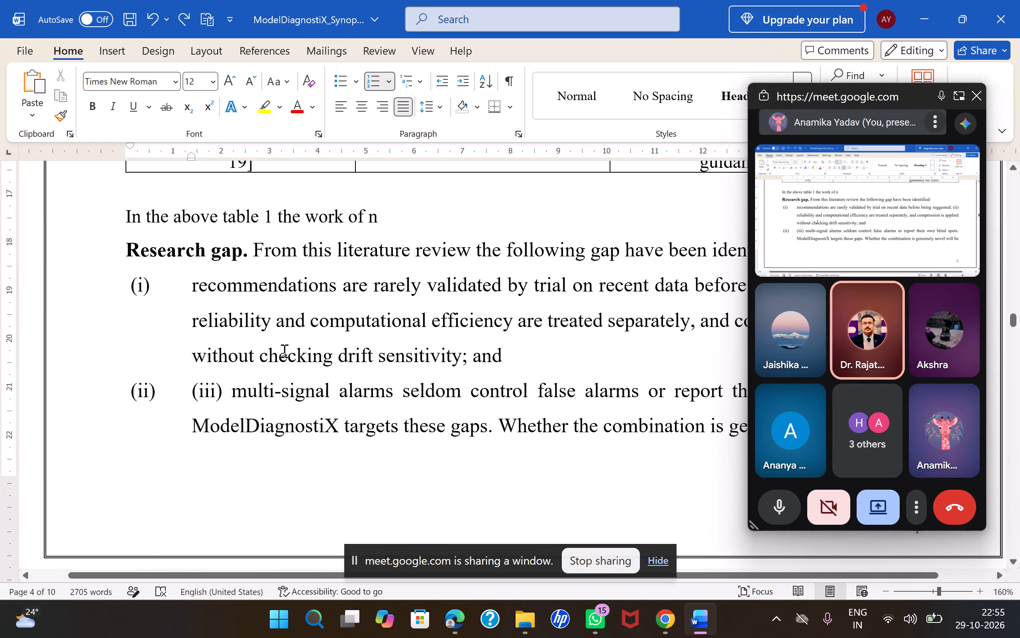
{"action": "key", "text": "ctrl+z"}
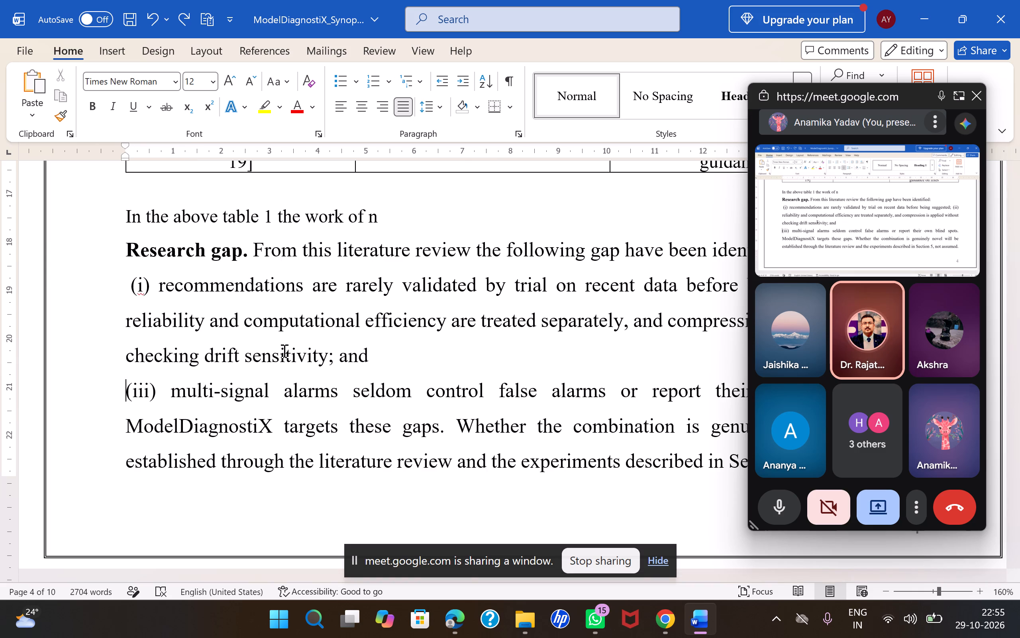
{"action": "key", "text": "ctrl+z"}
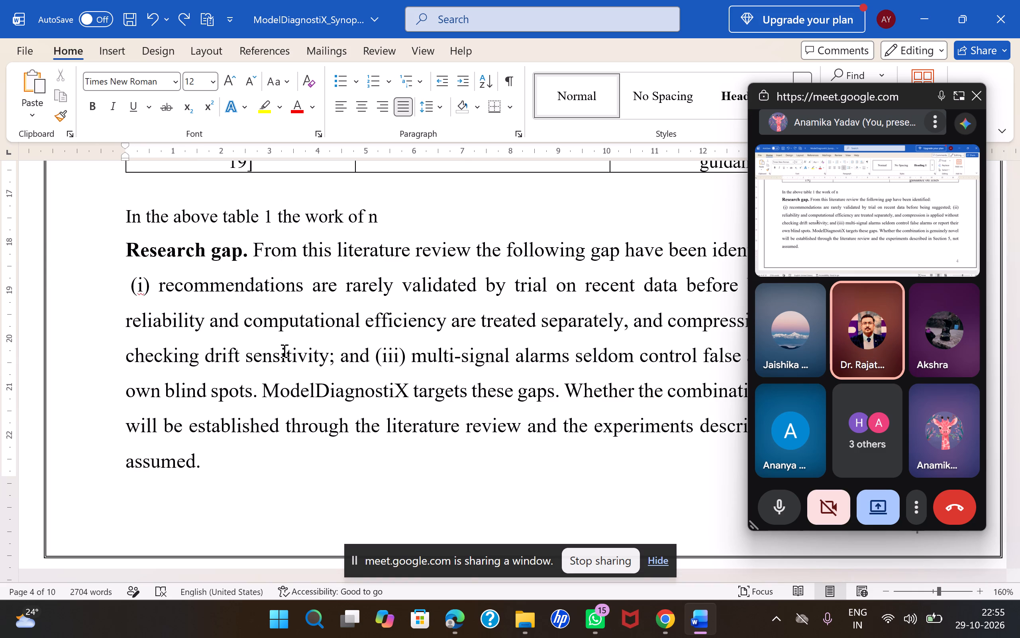
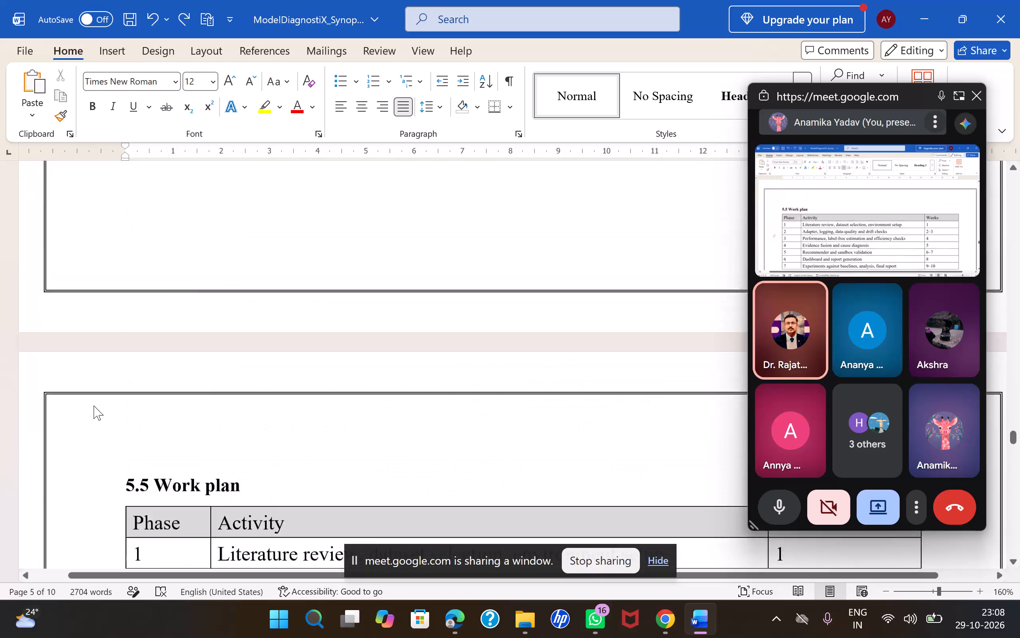
Shorten the Section 5 heading to "5. Methodology" by removing "/ Planning of Work".
{"action": "scroll", "coordinate": [94, 406], "scroll_direction": "up", "scroll_amount": 1}
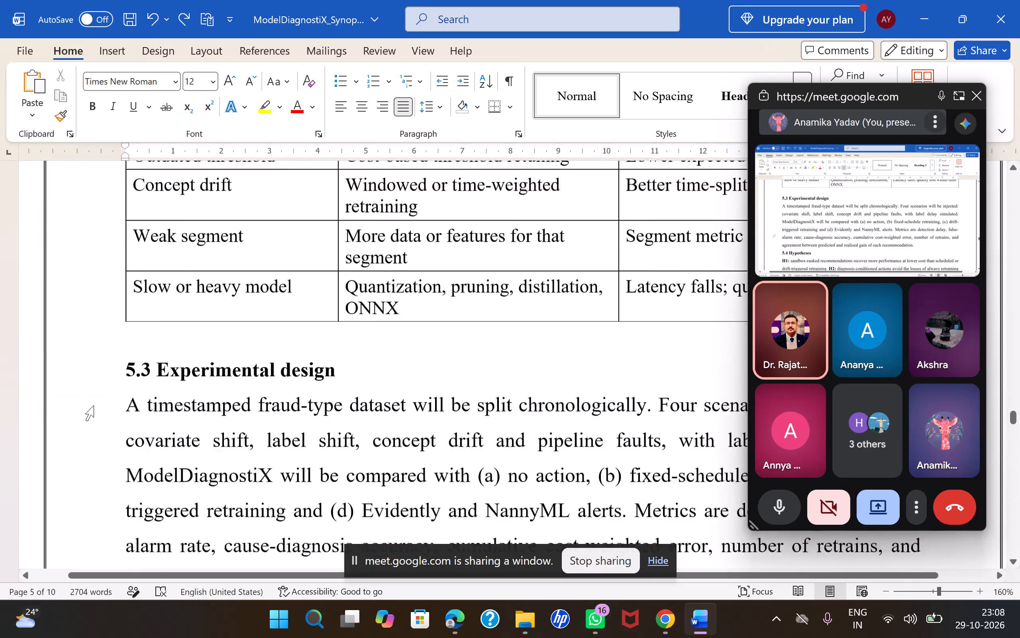
{"action": "scroll", "coordinate": [94, 406], "scroll_direction": "up", "scroll_amount": 6}
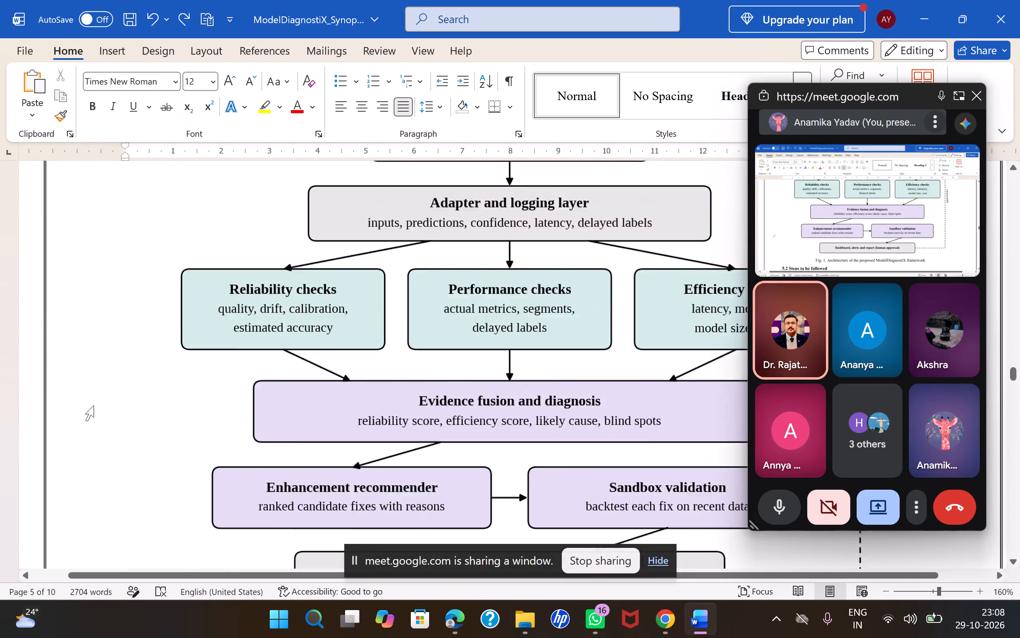
{"action": "scroll", "coordinate": [94, 406], "scroll_direction": "up", "scroll_amount": 5}
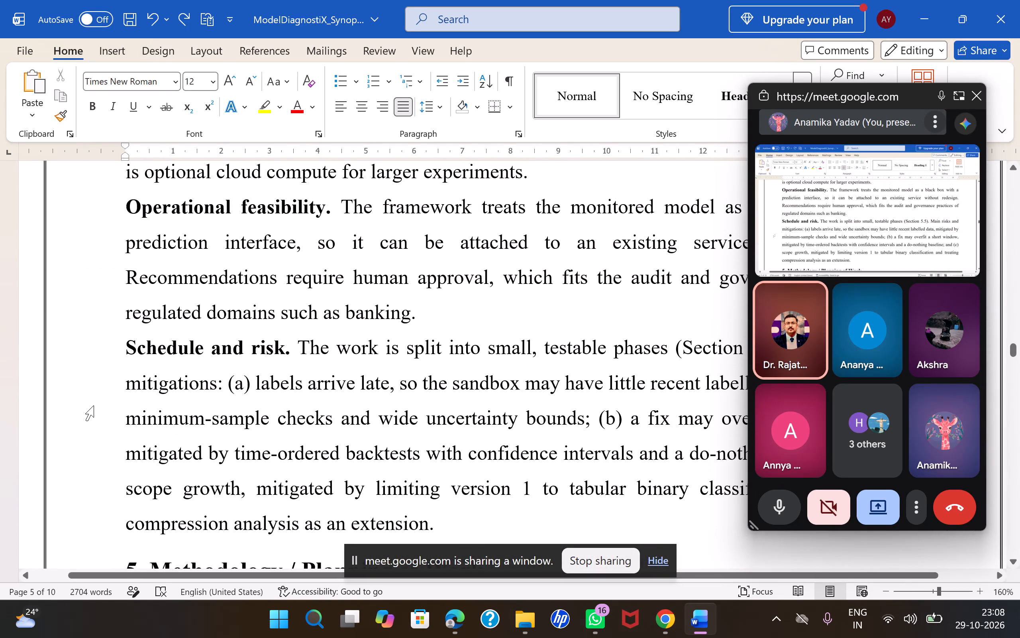
{"action": "scroll", "coordinate": [94, 406], "scroll_direction": "down", "scroll_amount": 1}
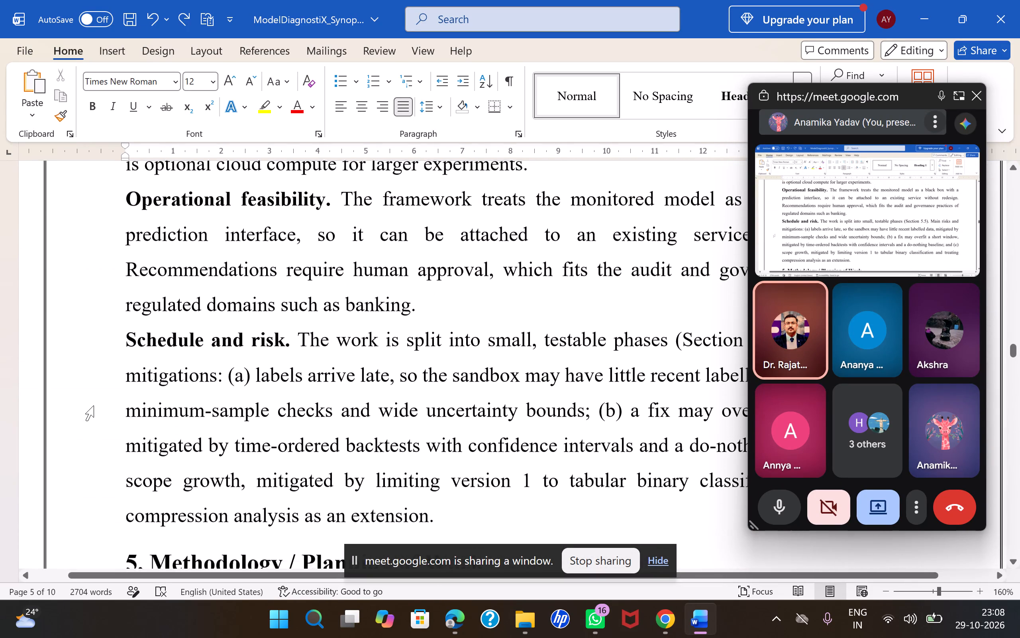
{"action": "scroll", "coordinate": [94, 406], "scroll_direction": "down", "scroll_amount": 2}
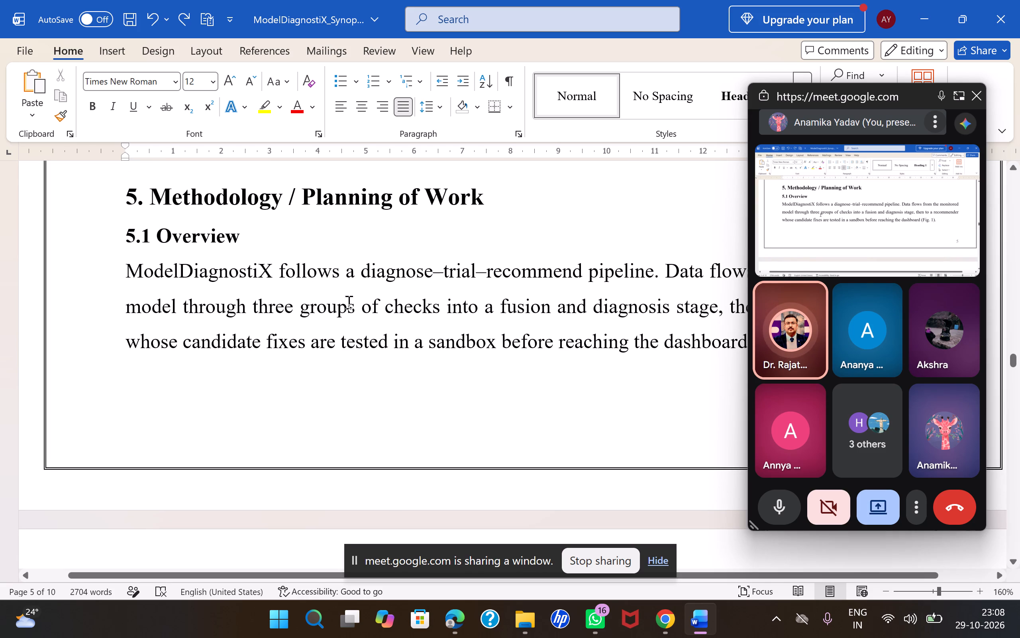
{"action": "left_click", "coordinate": [484, 201]}
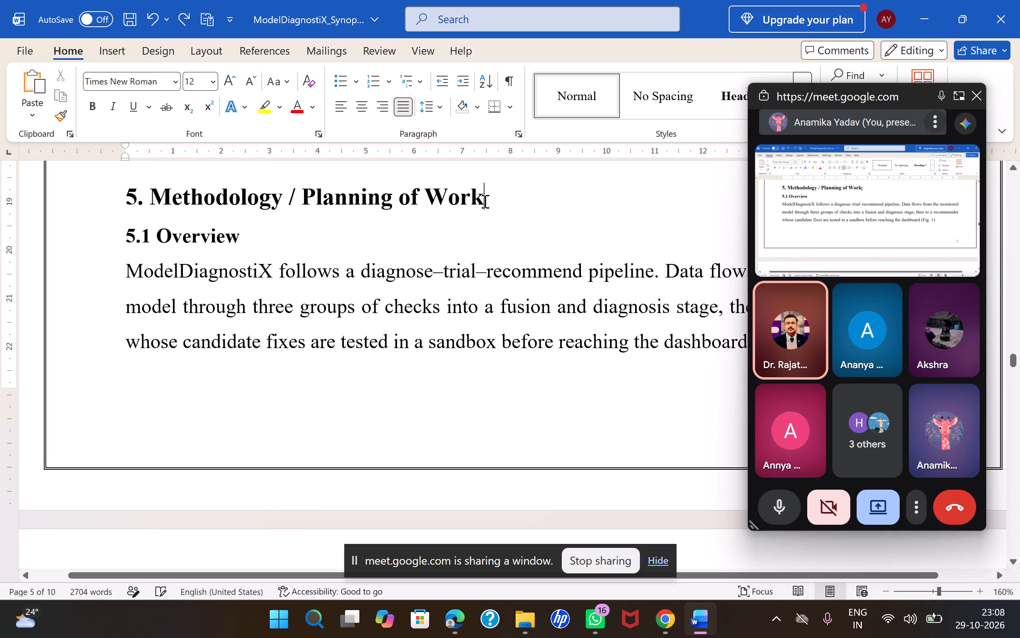
{"action": "key", "text": "BackSpace"}
{"action": "key", "text": "BackSpace"}
{"action": "key", "text": "BackSpace"}
{"action": "key", "text": "BackSpace"}
{"action": "key", "text": "BackSpace"}
{"action": "key", "text": "BackSpace"}
{"action": "key", "text": "BackSpace"}
{"action": "key", "text": "BackSpace"}
{"action": "key", "text": "BackSpace"}
{"action": "key", "text": "BackSpace"}
{"action": "key", "text": "BackSpace"}
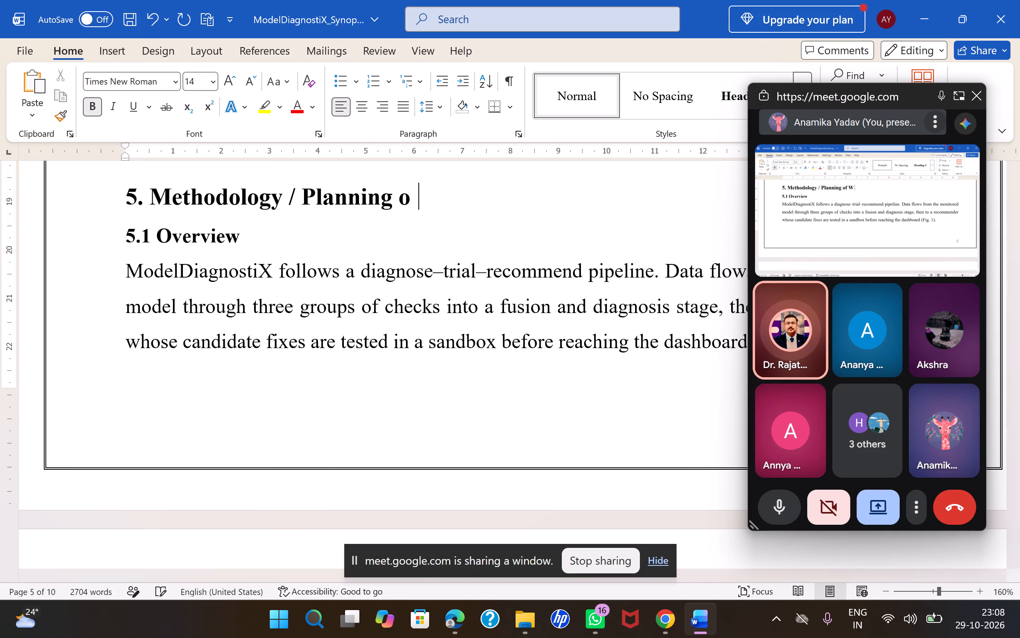
{"action": "key", "text": "BackSpace"}
{"action": "key", "text": "BackSpace"}
{"action": "key", "text": "BackSpace"}
{"action": "key", "text": "BackSpace"}
{"action": "key", "text": "BackSpace"}
{"action": "key", "text": "BackSpace"}
{"action": "key", "text": "BackSpace"}
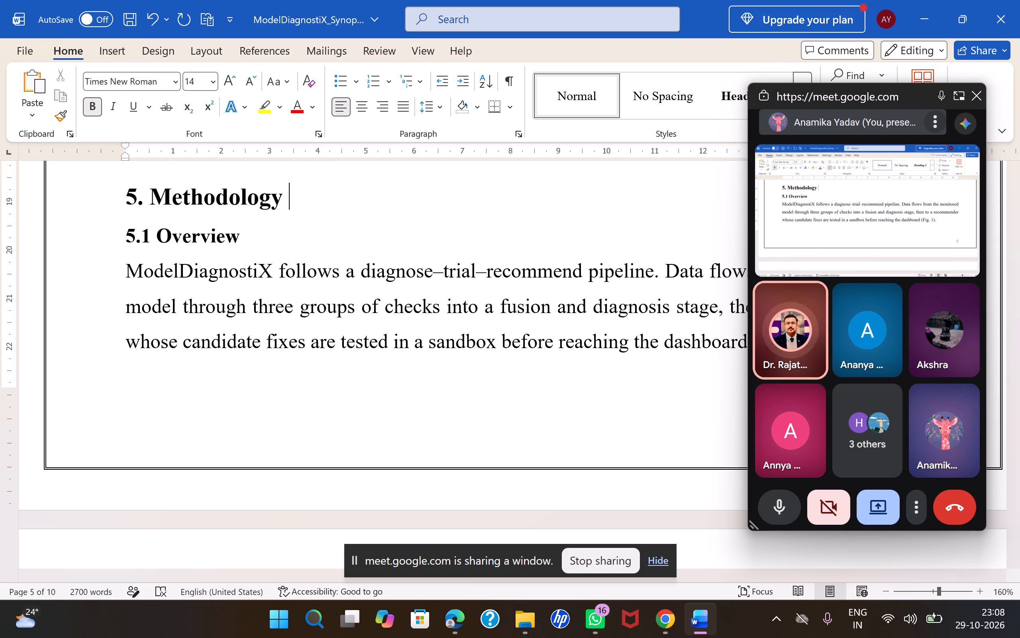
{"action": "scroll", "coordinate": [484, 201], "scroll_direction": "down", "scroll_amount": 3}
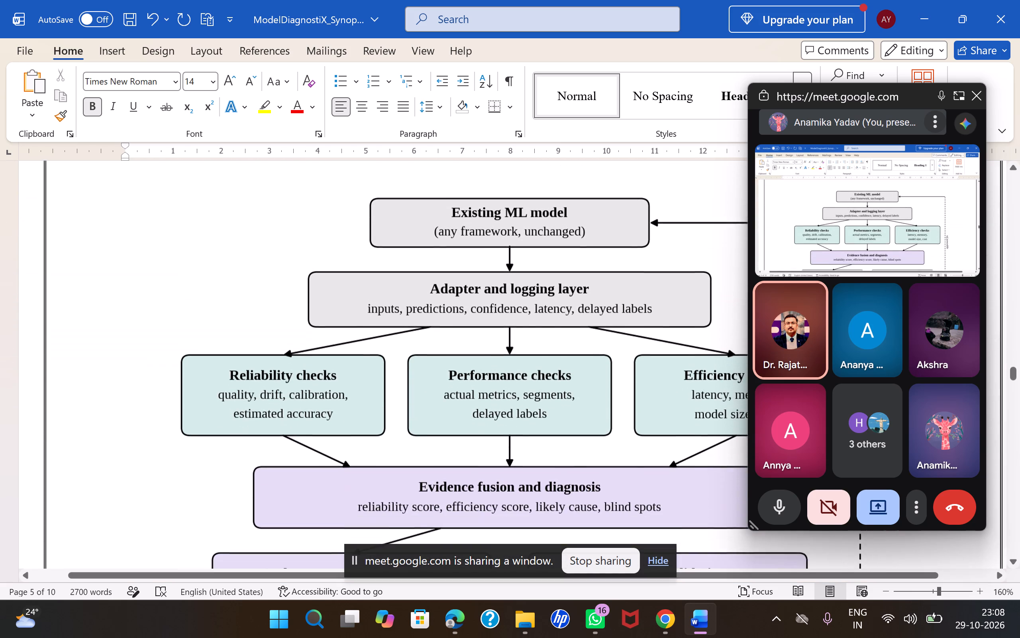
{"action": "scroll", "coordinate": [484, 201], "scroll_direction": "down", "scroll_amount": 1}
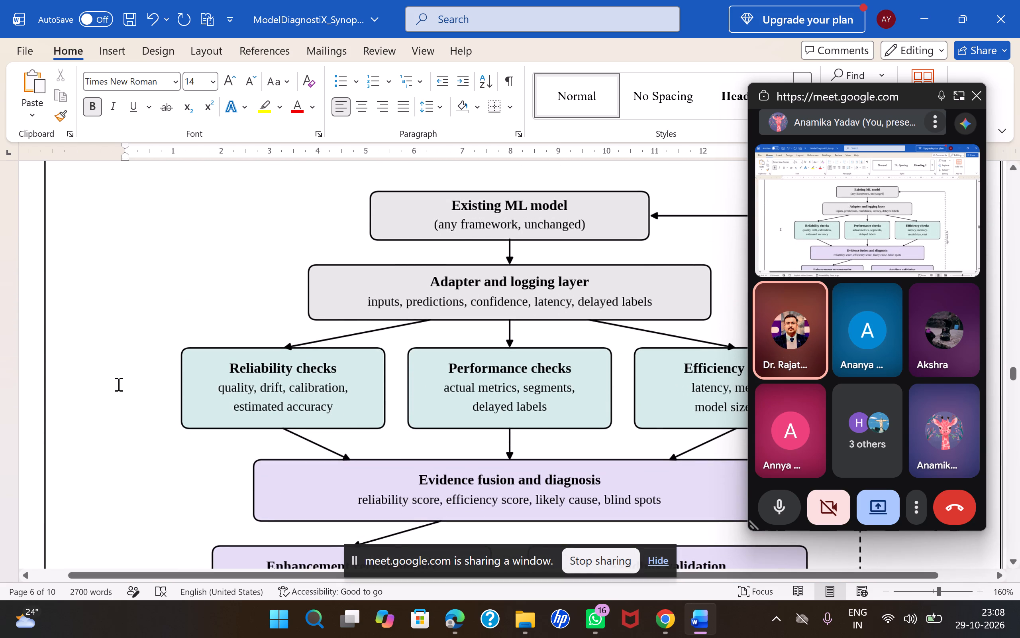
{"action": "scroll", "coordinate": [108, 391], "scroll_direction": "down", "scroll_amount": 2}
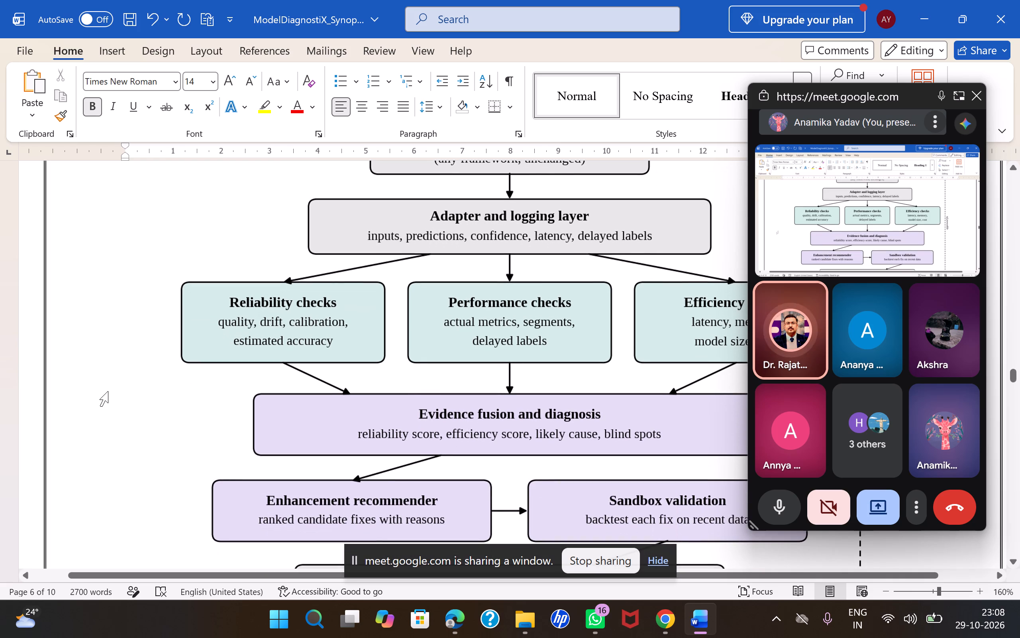
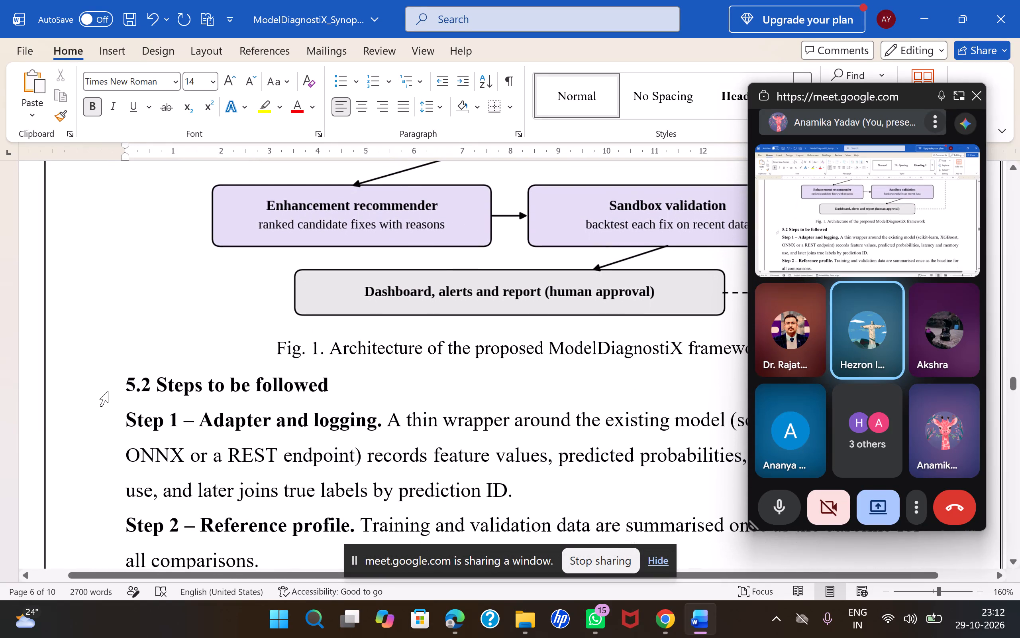
Delete the word "proposed" from the Fig. 1 caption under the architecture diagram.
{"action": "scroll", "coordinate": [90, 429], "scroll_direction": "down", "scroll_amount": 1}
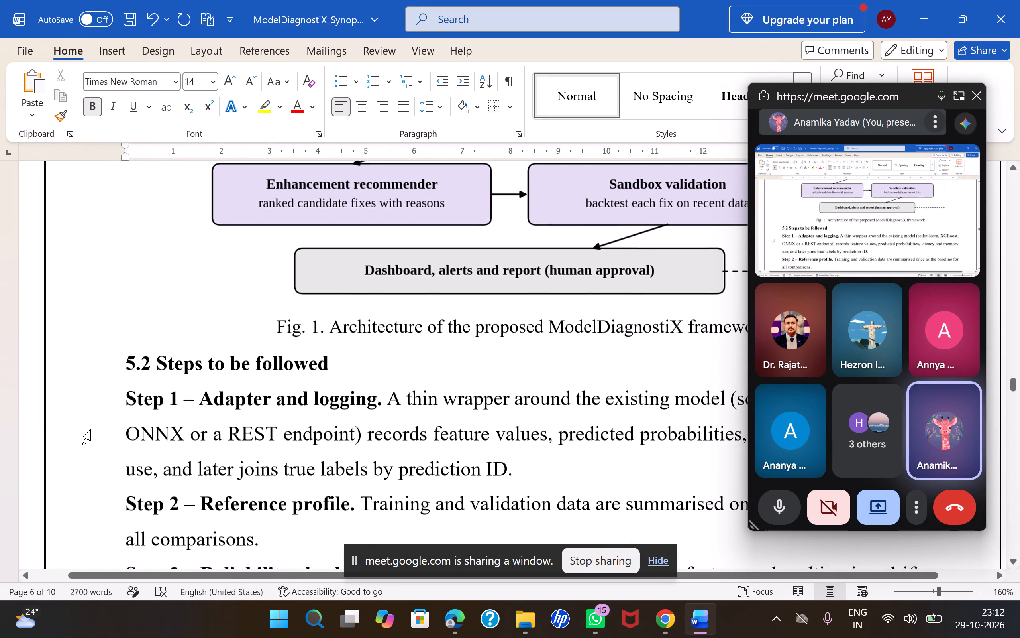
{"action": "scroll", "coordinate": [90, 429], "scroll_direction": "down", "scroll_amount": 1}
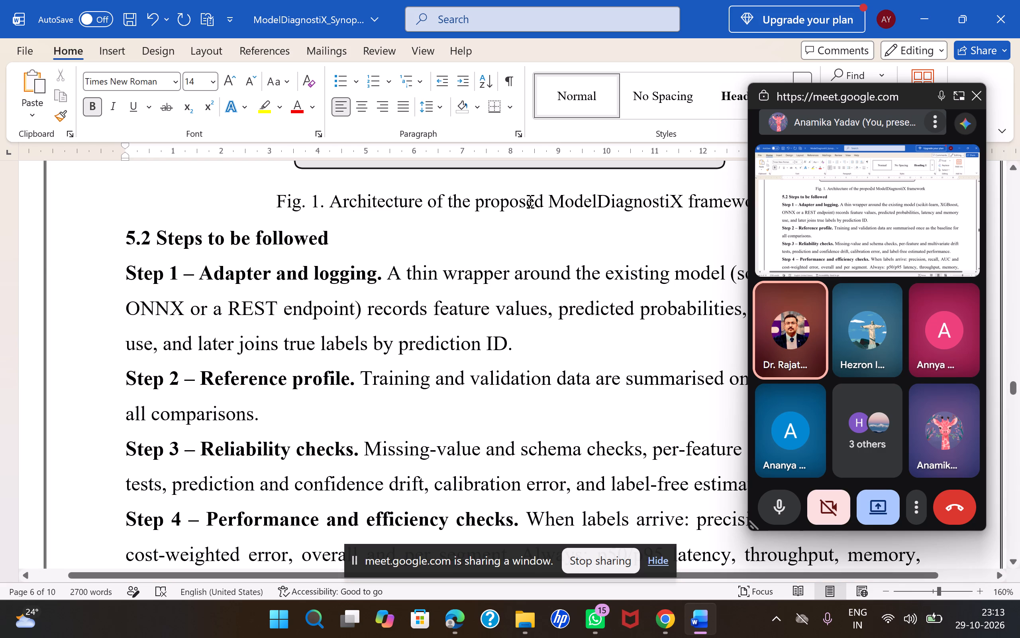
{"action": "left_click", "coordinate": [541, 199]}
{"action": "key", "text": "BackSpace"}
{"action": "key", "text": "BackSpace"}
{"action": "key", "text": "BackSpace"}
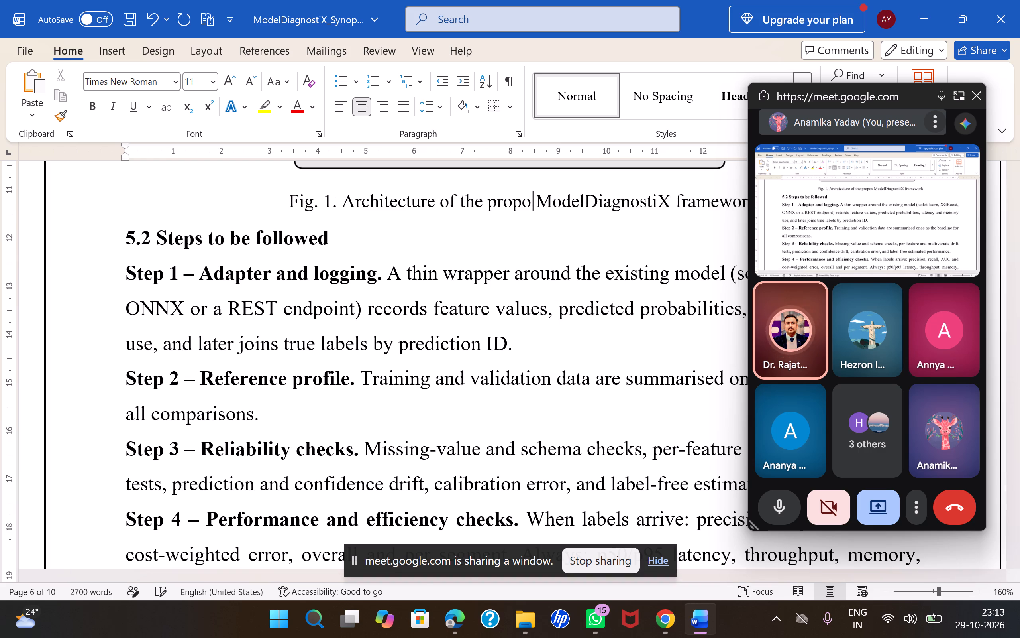
{"action": "key", "text": "BackSpace"}
{"action": "key", "text": "BackSpace"}
{"action": "key", "text": "BackSpace"}
{"action": "key", "text": "BackSpace"}
{"action": "key", "text": "BackSpace"}
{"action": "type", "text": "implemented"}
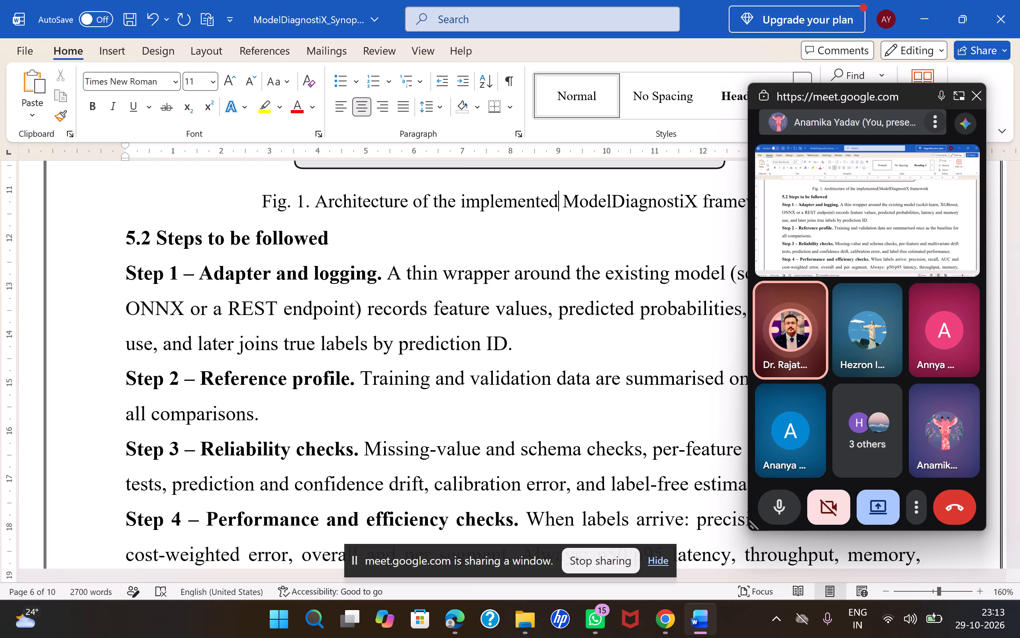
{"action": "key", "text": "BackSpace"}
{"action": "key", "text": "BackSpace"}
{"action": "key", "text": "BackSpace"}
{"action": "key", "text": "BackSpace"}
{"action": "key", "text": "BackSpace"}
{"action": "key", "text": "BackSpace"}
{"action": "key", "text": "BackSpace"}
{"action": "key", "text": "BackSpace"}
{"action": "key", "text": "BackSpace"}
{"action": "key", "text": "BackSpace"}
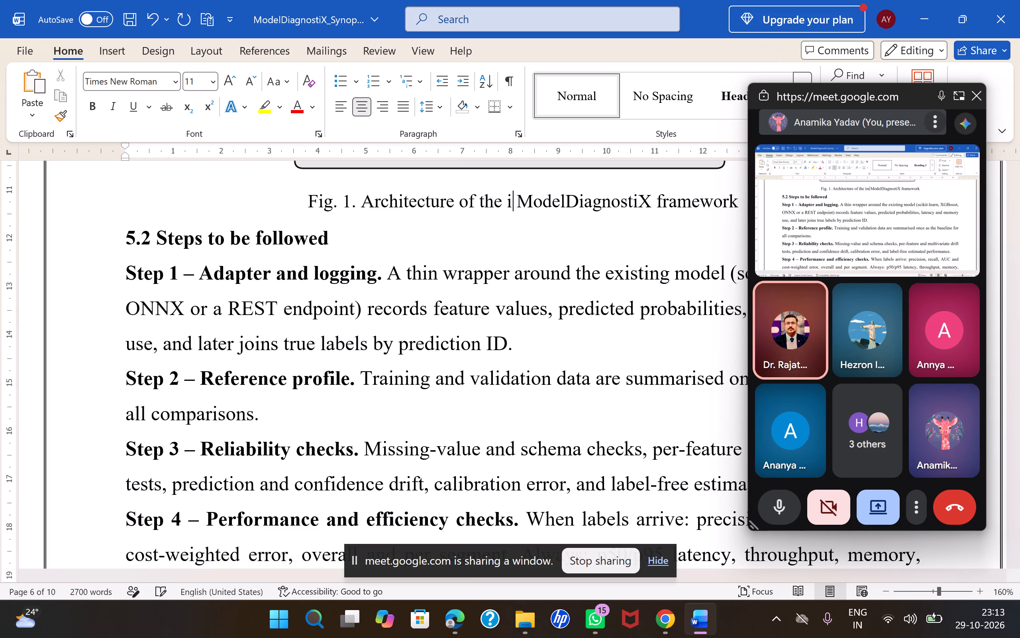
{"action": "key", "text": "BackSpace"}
Remove the extra space before "ModelDiagnostiX" in the Fig. 1 caption and append "(Yet to be Implemented)" after "framework", separated by a space.
{"action": "key", "text": "BackSpace"}
{"action": "key", "text": "Right"}
{"action": "key", "text": "Right"}
{"action": "key", "text": "Right"}
{"action": "key", "text": "Right"}
{"action": "key", "text": "Right"}
{"action": "key", "text": "Right"}
{"action": "key", "text": "Right"}
{"action": "key", "text": "Right"}
{"action": "key", "text": "Right"}
{"action": "key", "text": "Right"}
{"action": "key", "text": "Right"}
{"action": "key", "text": "Right"}
{"action": "key", "text": "Right"}
{"action": "key", "text": "Right"}
{"action": "key", "text": "Right"}
{"action": "key", "text": "Right"}
{"action": "key", "text": "Right"}
{"action": "key", "text": "Right"}
{"action": "key", "text": "Right"}
{"action": "key", "text": "Right"}
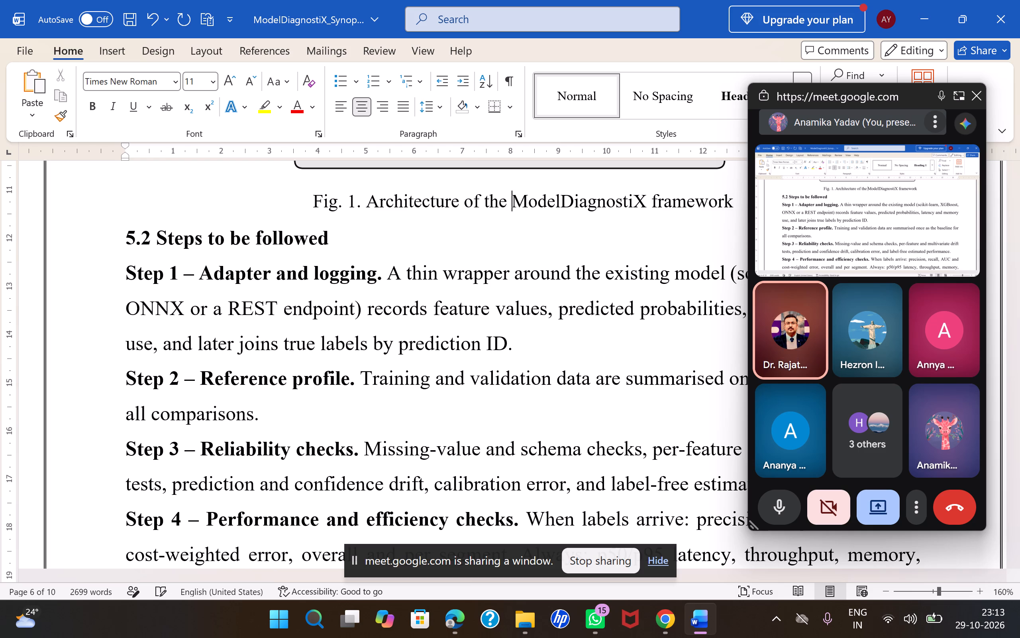
{"action": "key", "text": "Right"}
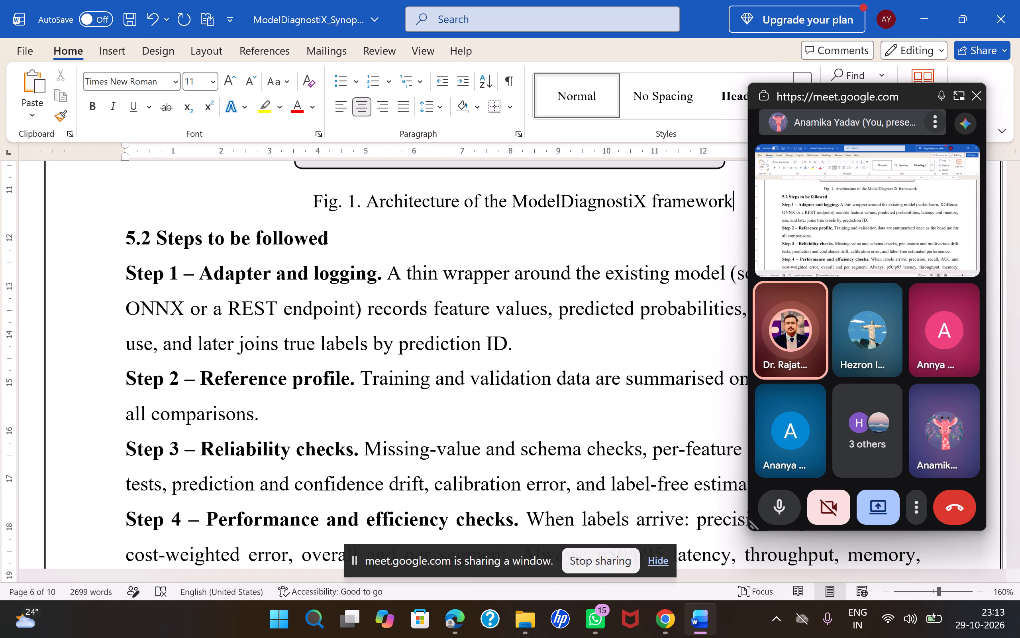
{"action": "key", "text": "shift+parenleft"}
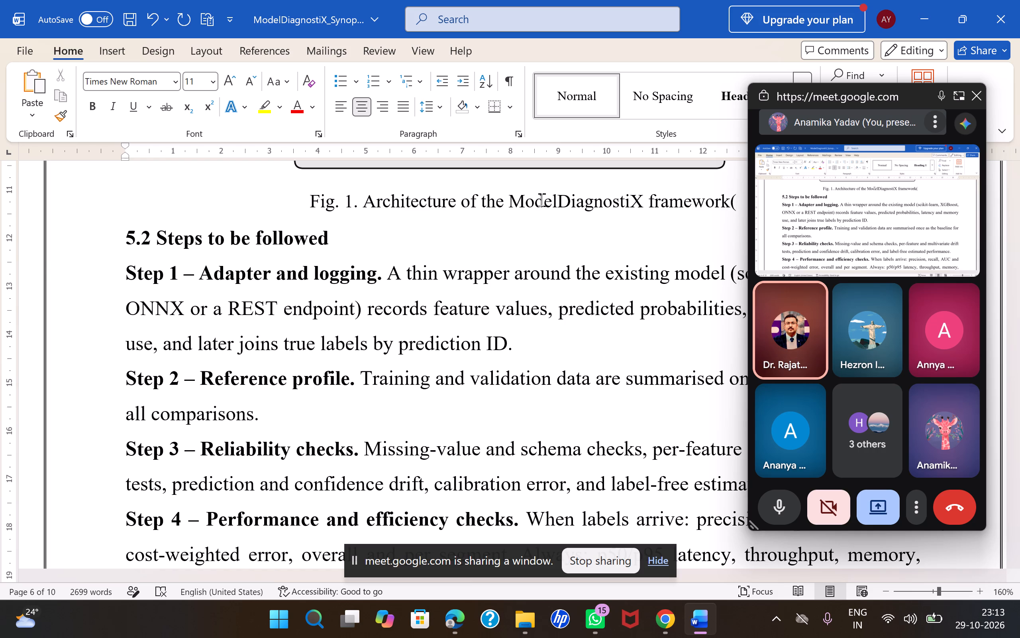
{"action": "type", "text": "Yet to be"}
{"action": "key", "text": "space"}
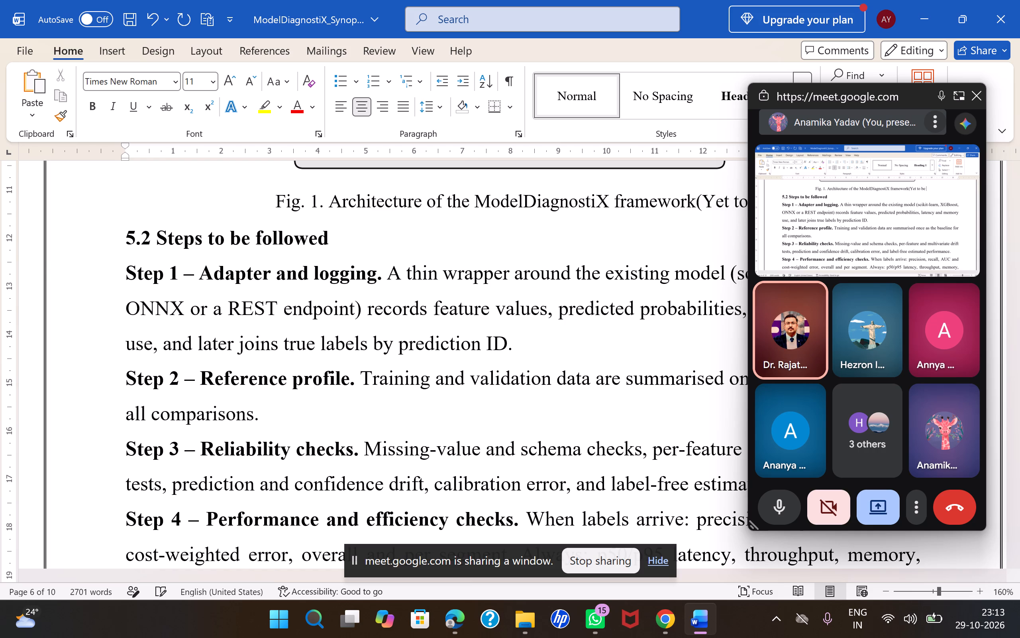
{"action": "type", "text": "Implemented)"}
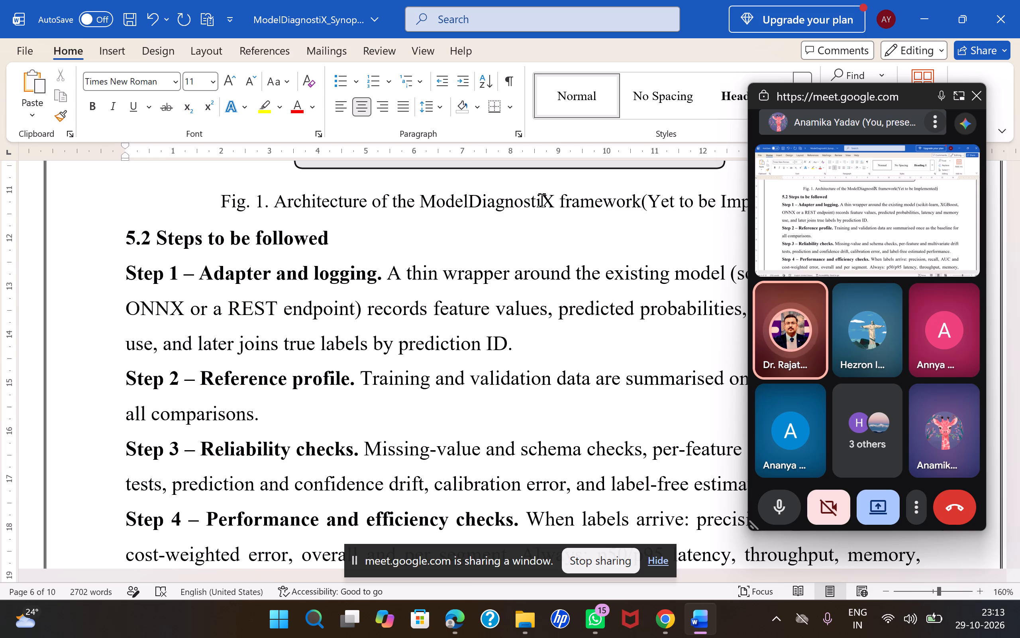
{"action": "left_click", "coordinate": [638, 199]}
{"action": "key", "text": "space"}
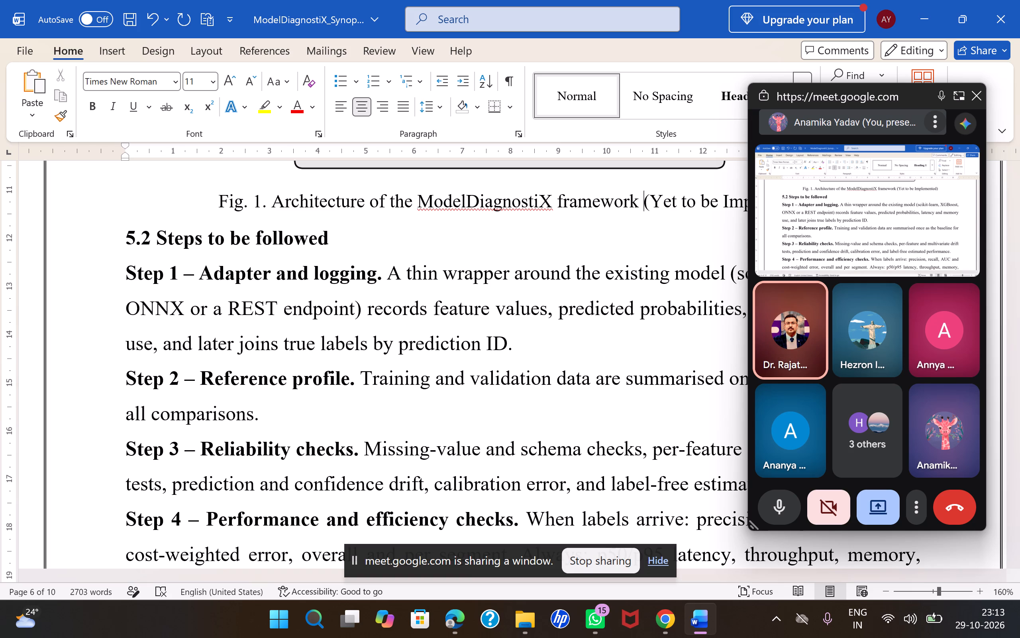
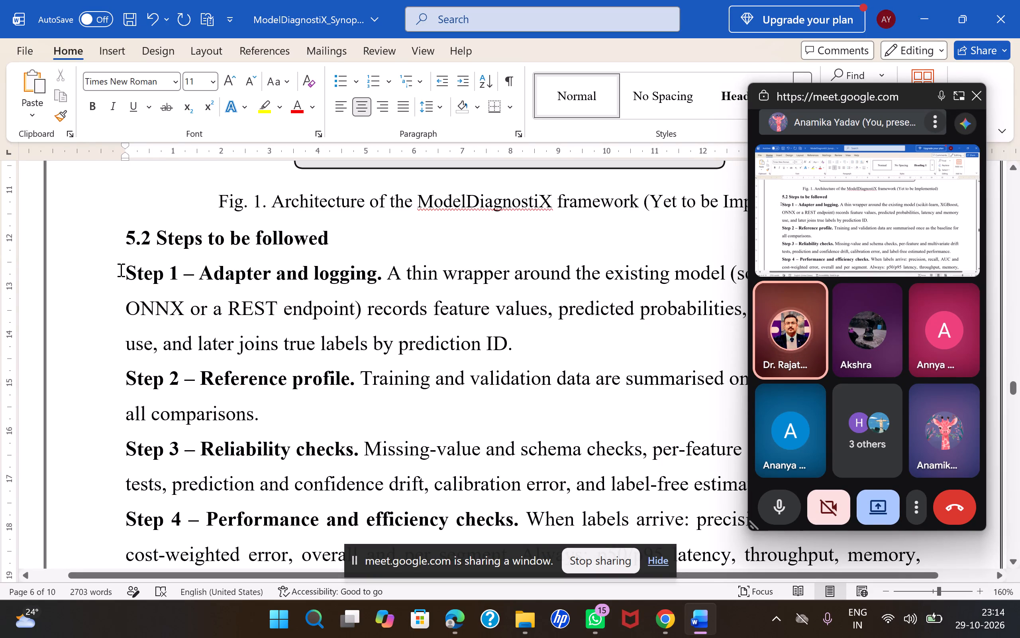
Format the Step 1 paragraph under "5.2 Steps to be followed" as a list item with a solid round bullet.
{"action": "left_click_drag", "start_coordinate": [127, 276], "coordinate": [189, 274]}
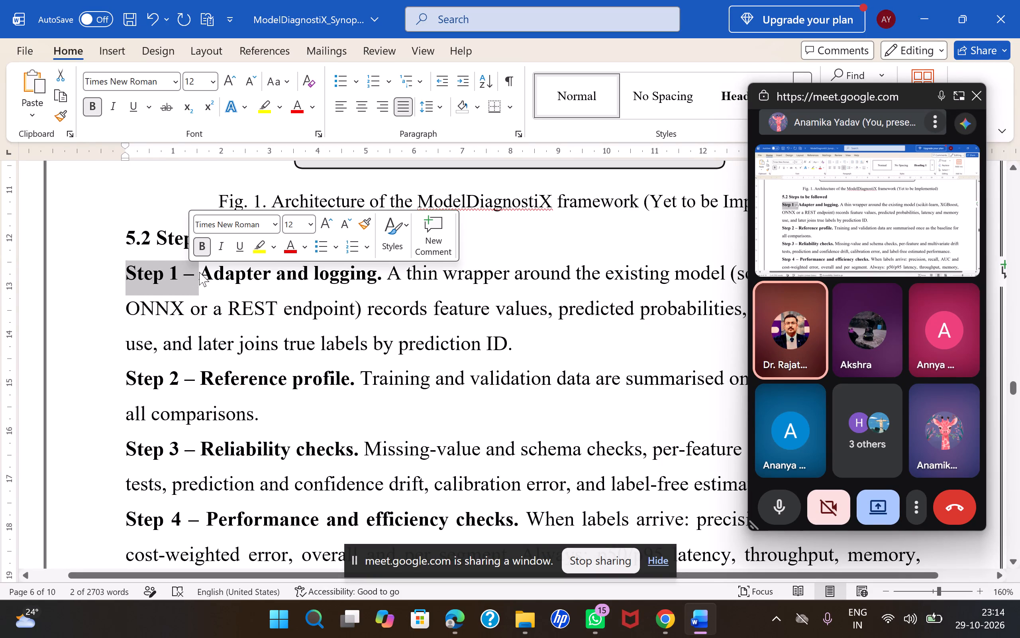
{"action": "left_click", "coordinate": [333, 242]}
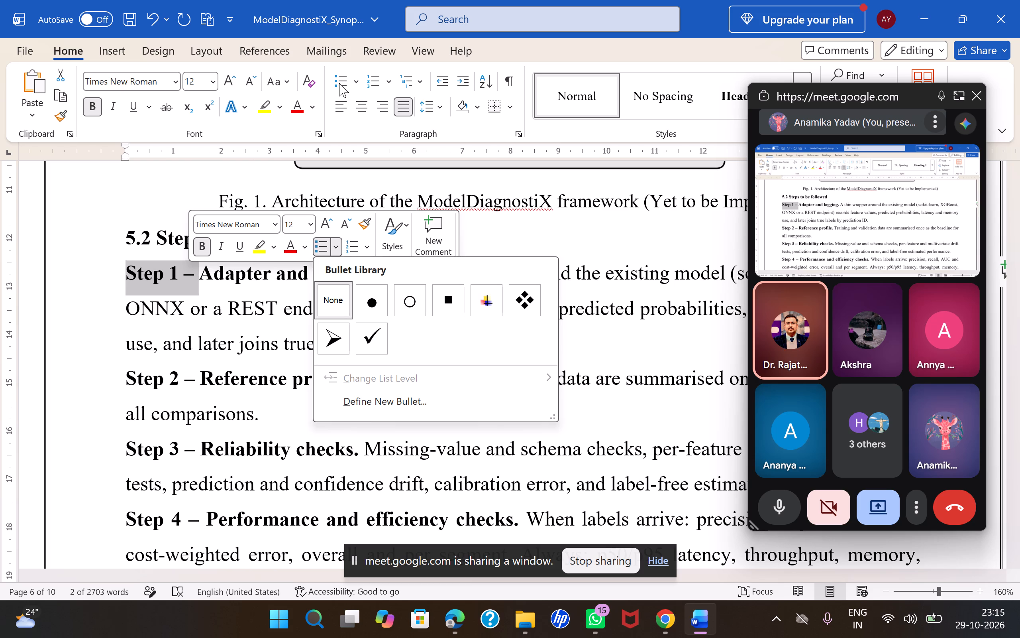
{"action": "left_click", "coordinate": [352, 86]}
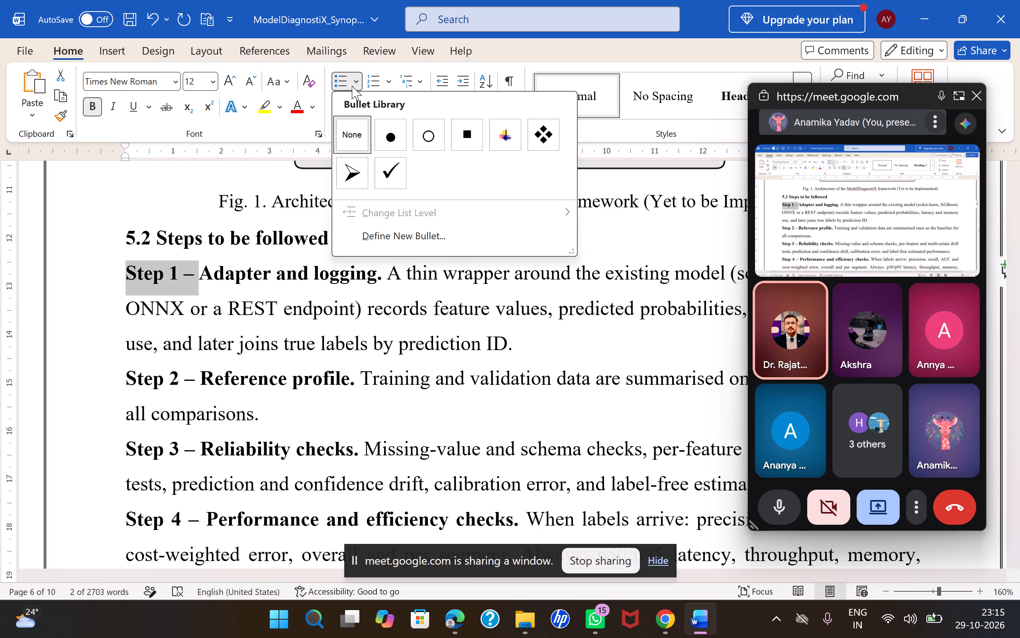
{"action": "left_click", "coordinate": [385, 146]}
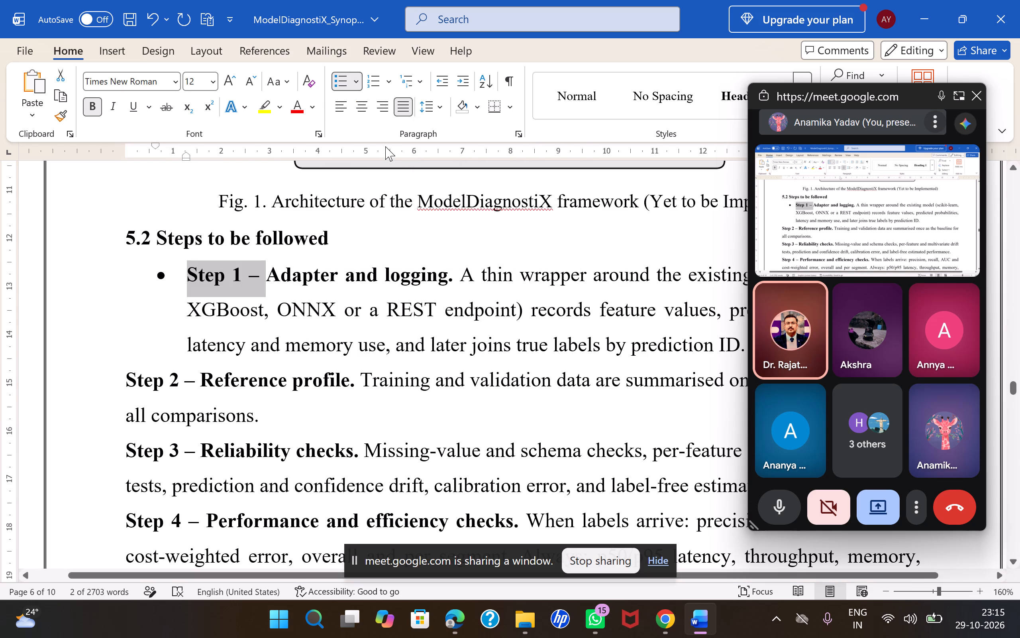
Replace the dash after "Step 1" in the bulleted heading with a colon and a space, giving "Step 1: Adapter and logging".
{"action": "left_click", "coordinate": [126, 307]}
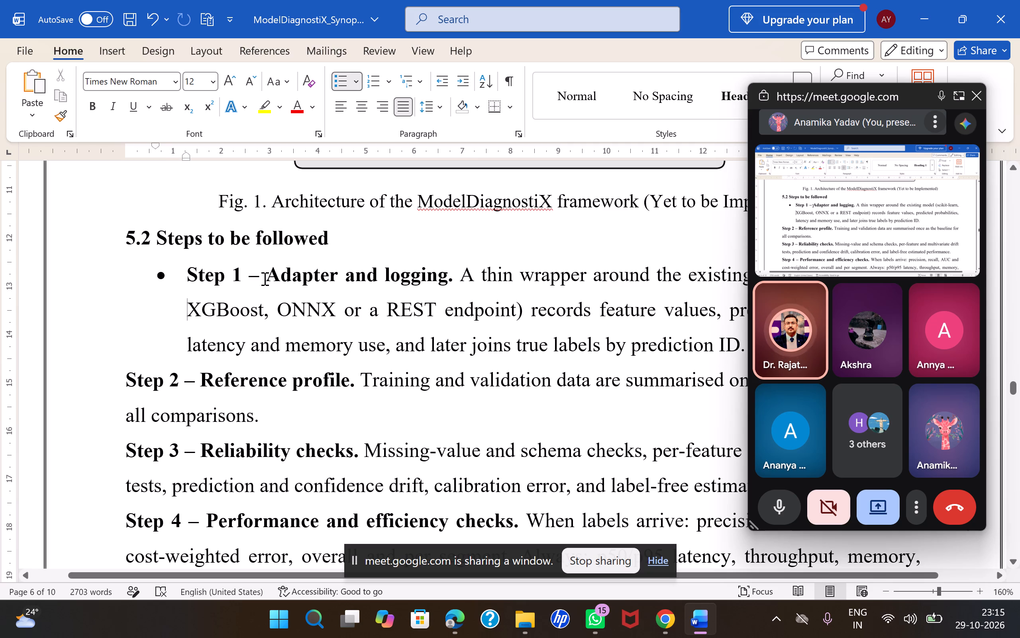
{"action": "left_click", "coordinate": [264, 278]}
{"action": "key", "text": "BackSpace"}
{"action": "key", "text": "BackSpace"}
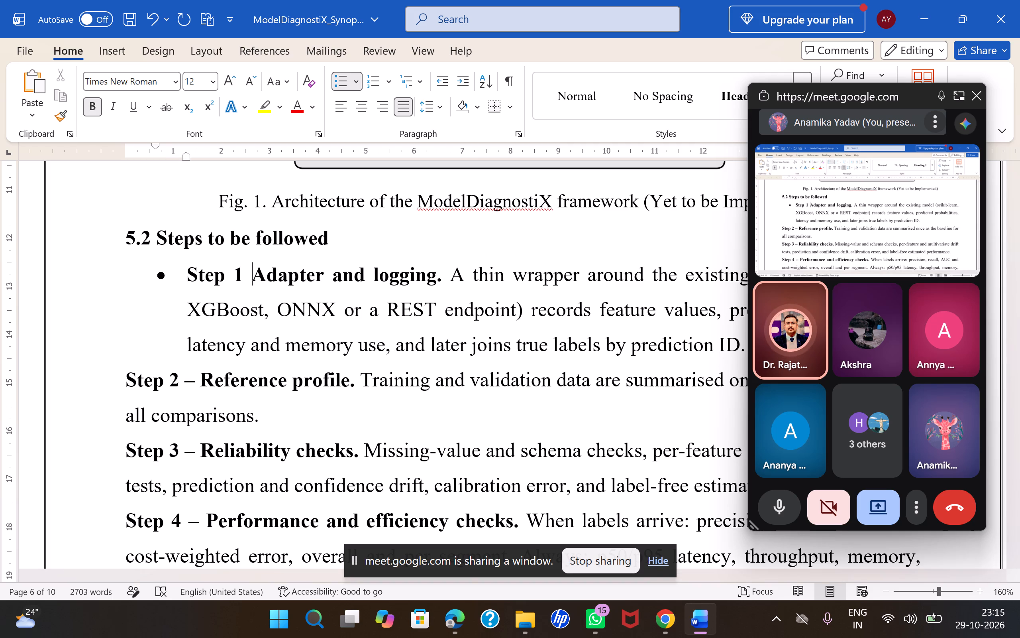
{"action": "key", "text": "BackSpace"}
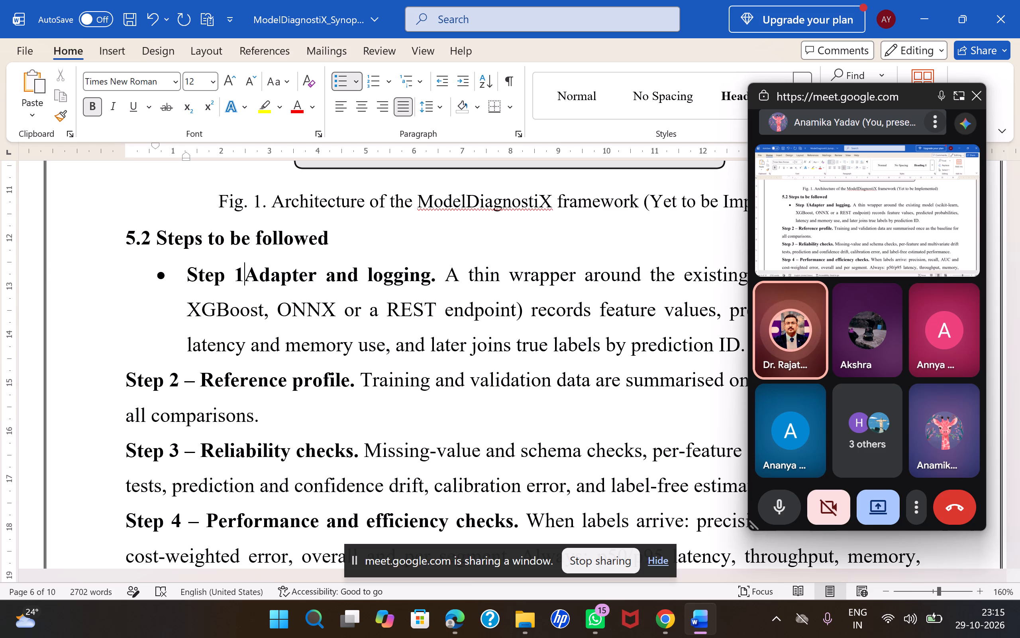
{"action": "type", "text": ":"}
{"action": "key", "text": "space"}
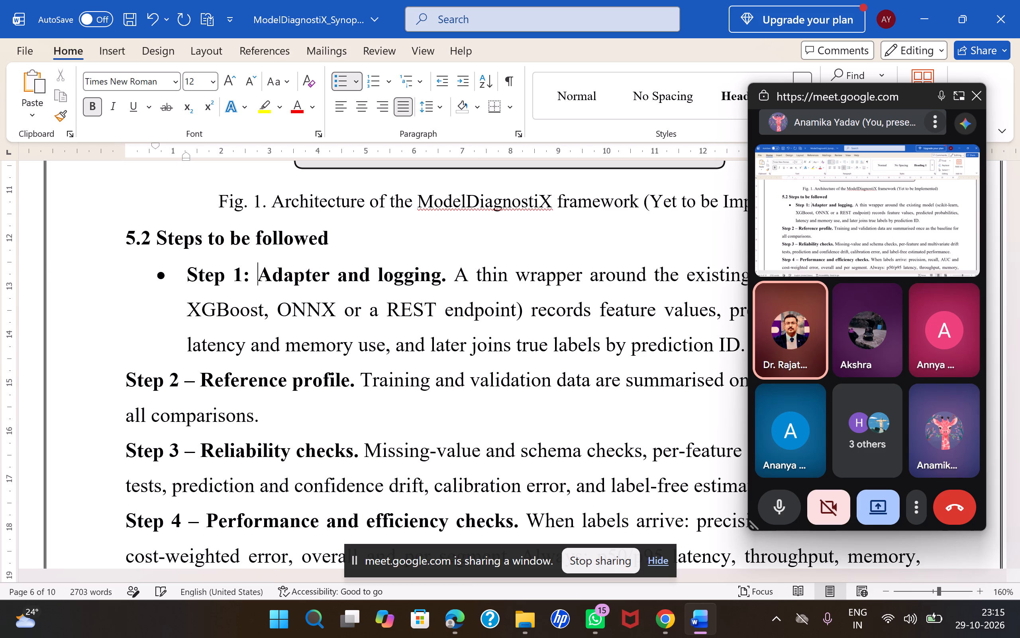
Remove the full stop after "Adapter and logging" and move the Step 1 description into its own unbulleted paragraph with an indented first line.
{"action": "left_click", "coordinate": [446, 276]}
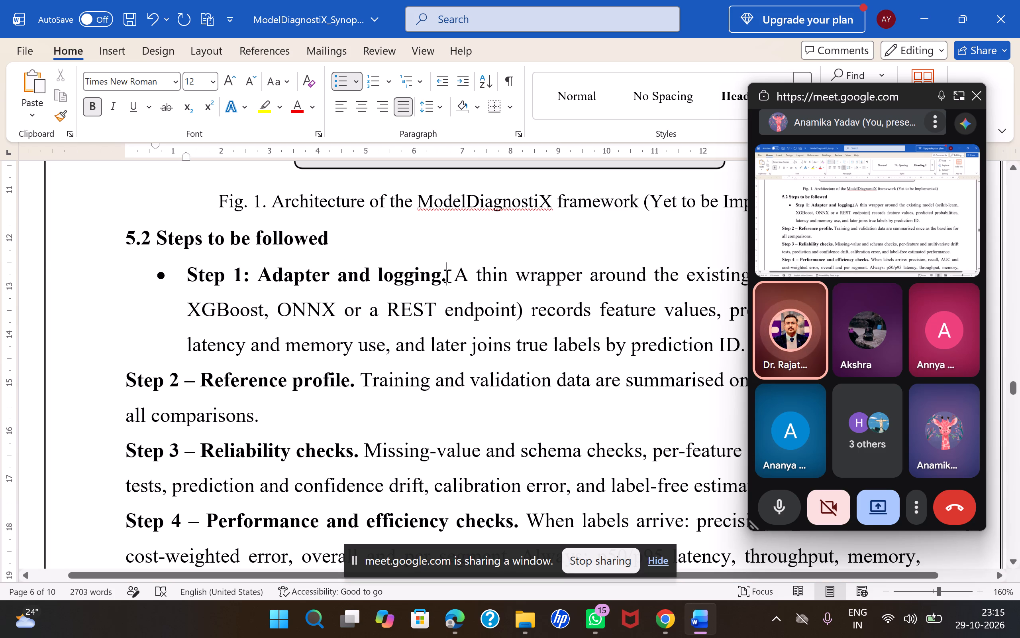
{"action": "key", "text": "BackSpace"}
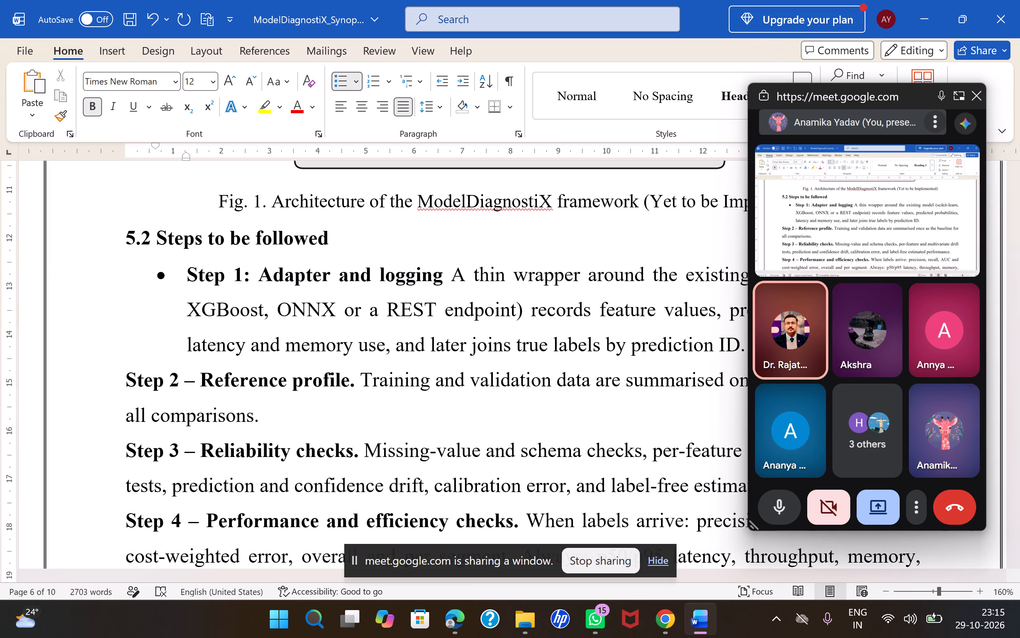
{"action": "key", "text": "space"}
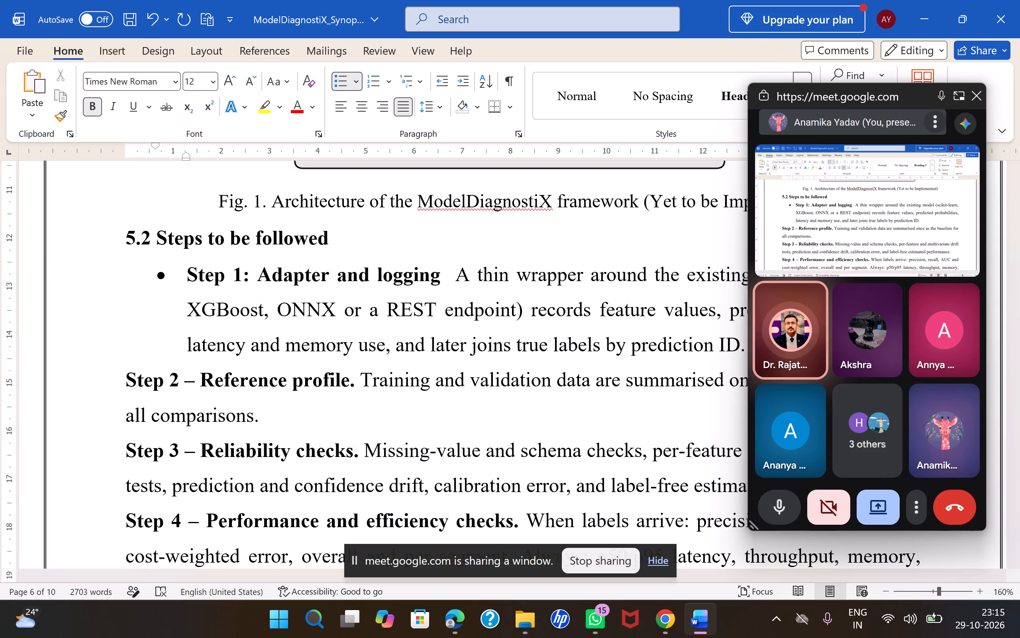
{"action": "key", "text": "Return"}
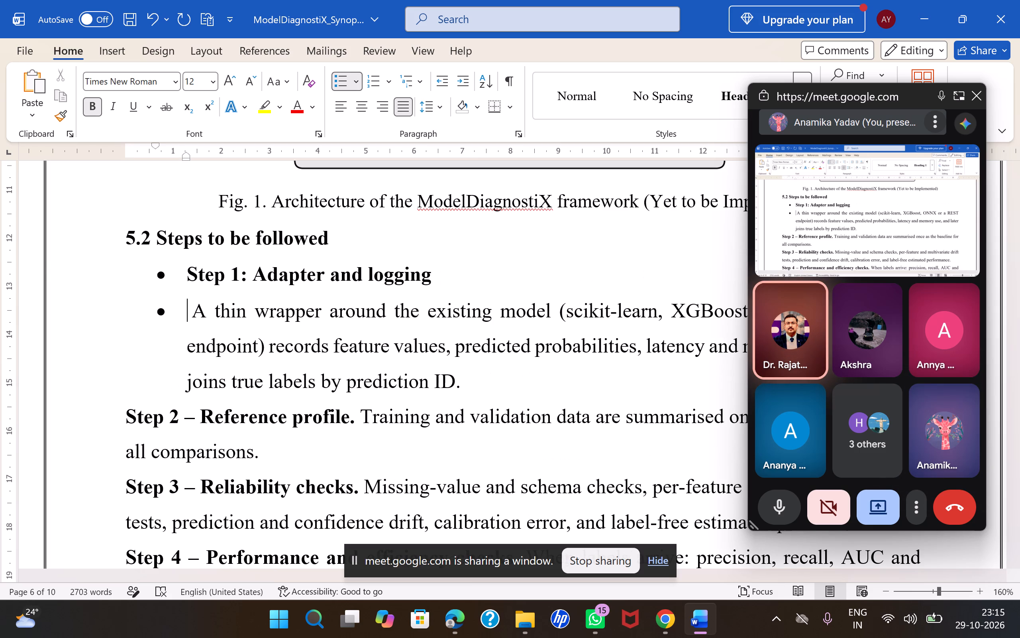
{"action": "key", "text": "BackSpace"}
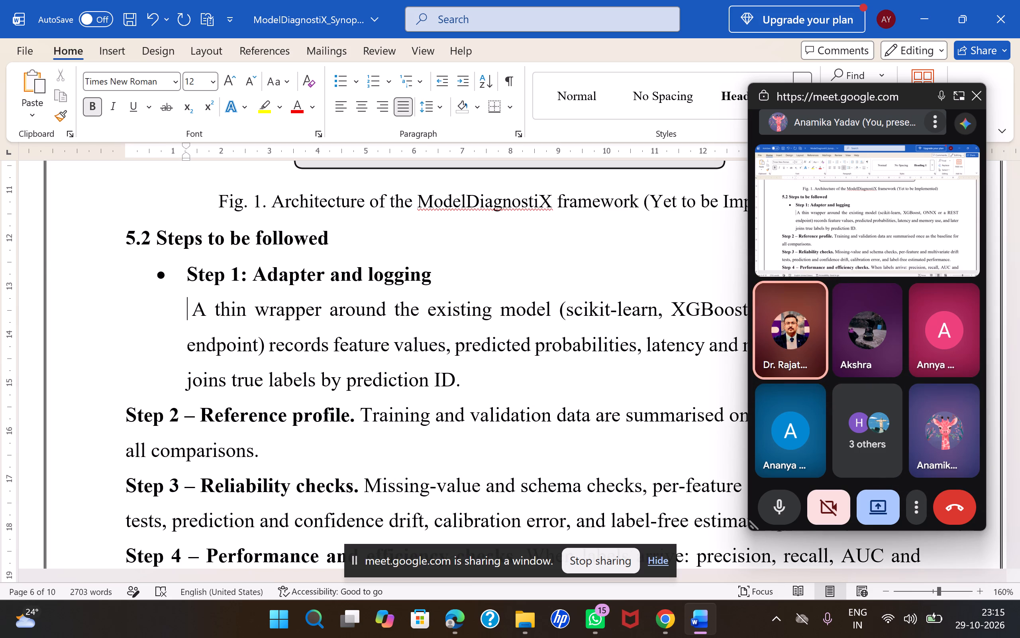
{"action": "key", "text": "Tab"}
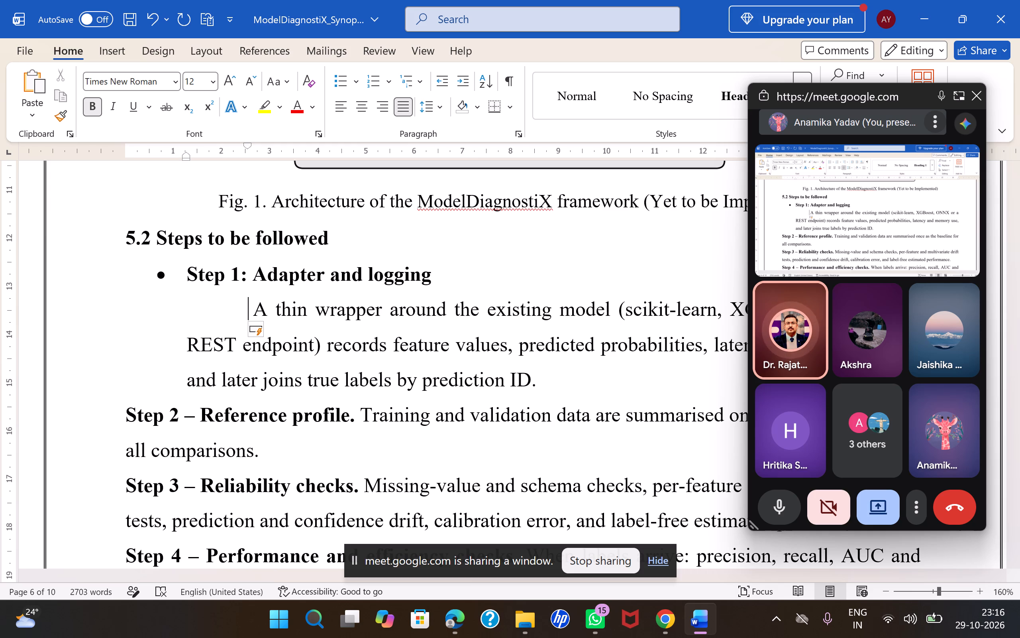
Change the capitalisation of the library name in the Step 1 description to "Scikit-Learn".
{"action": "left_click", "coordinate": [637, 311]}
{"action": "key", "text": "BackSpace"}
{"action": "key", "text": "shift+s"}
{"action": "key", "text": "Right"}
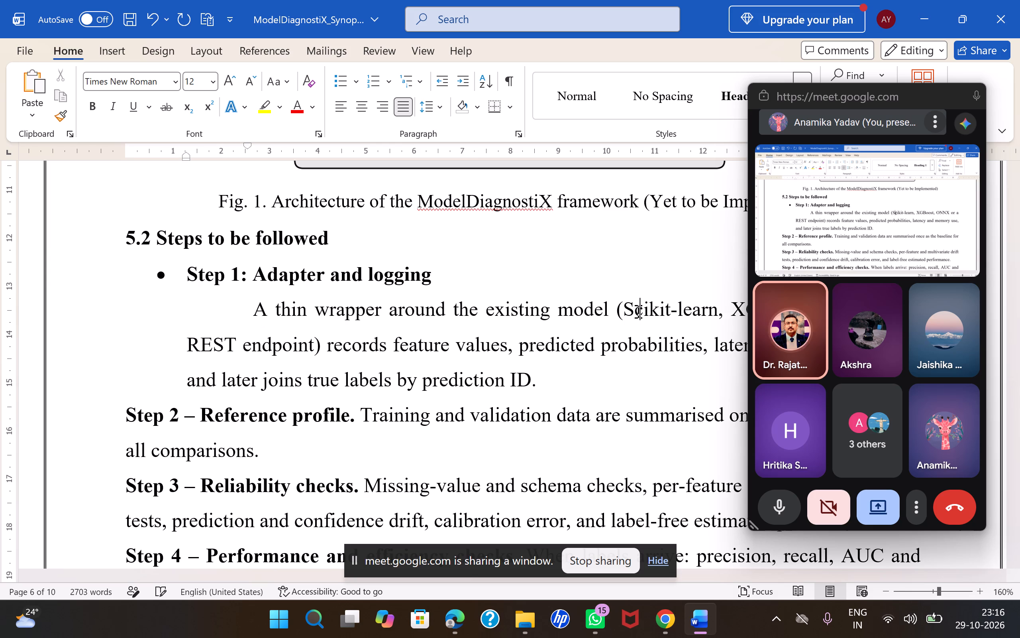
{"action": "key", "text": "Right"}
{"action": "key", "text": "Right"}
{"action": "key", "text": "Right"}
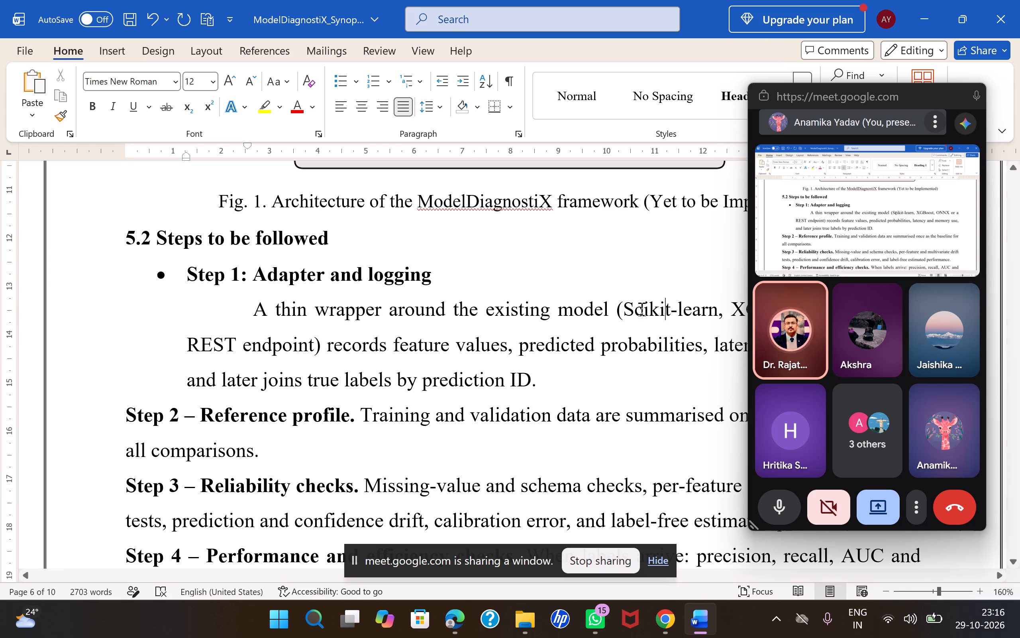
{"action": "left_click_drag", "start_coordinate": [627, 308], "coordinate": [685, 304]}
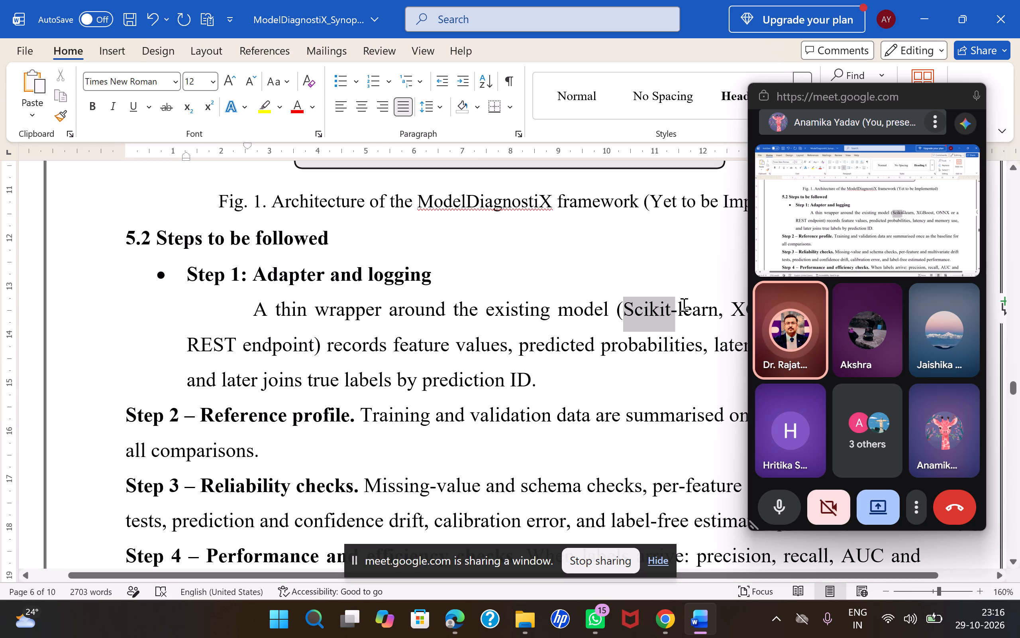
{"action": "left_click_drag", "start_coordinate": [685, 304], "coordinate": [707, 302]}
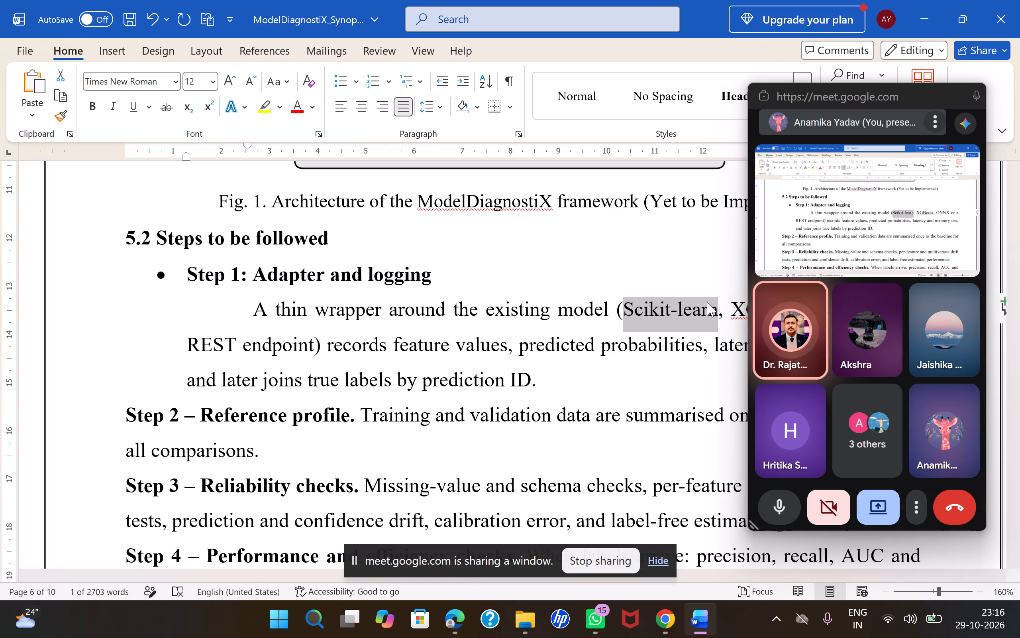
{"action": "key", "text": "shift+F3"}
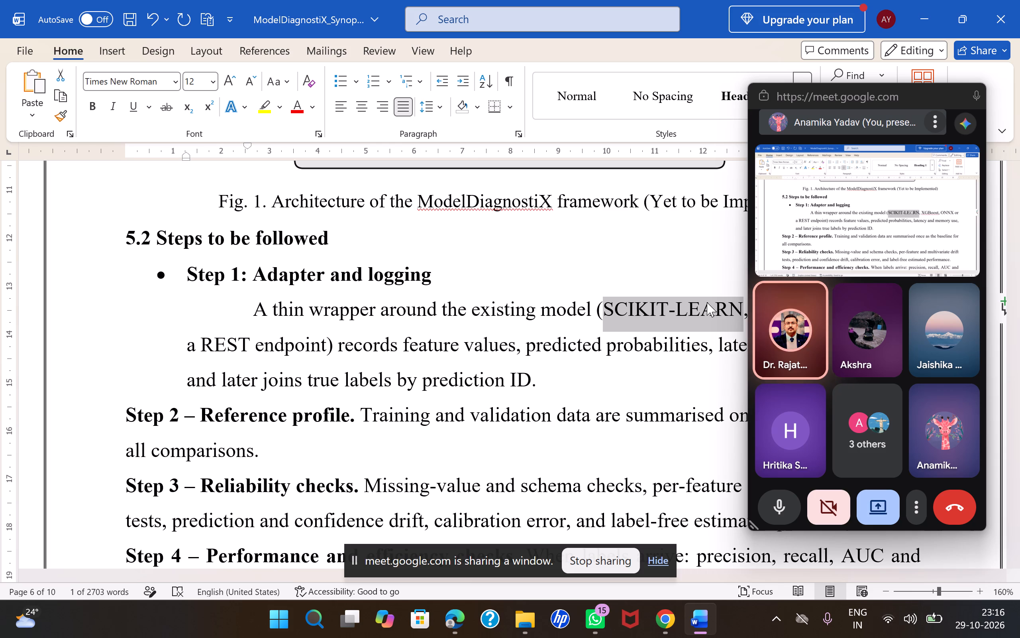
{"action": "key", "text": "shift+F3"}
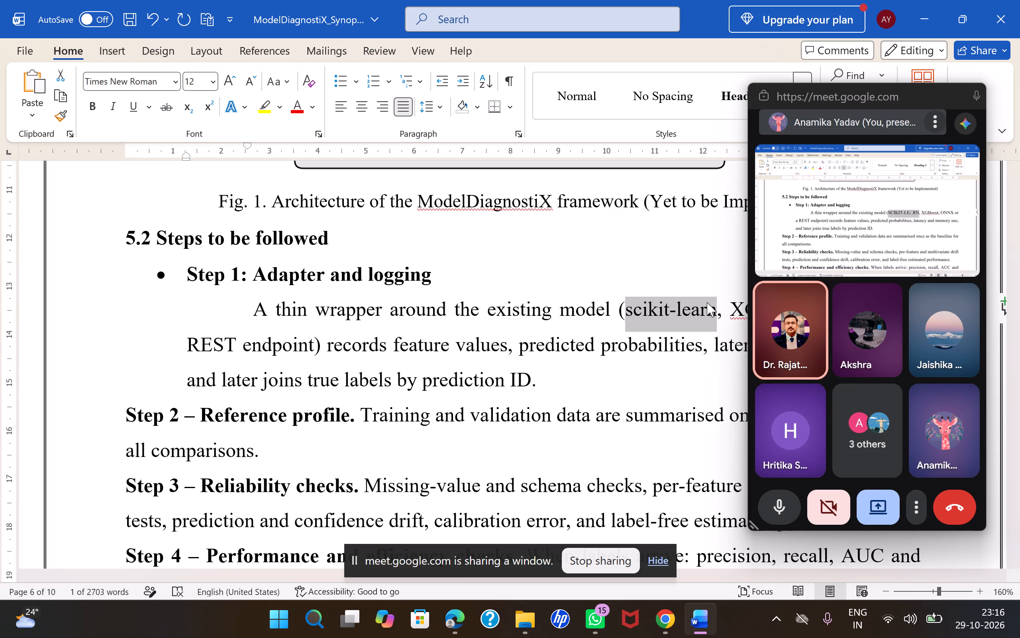
{"action": "key", "text": "shift+F3"}
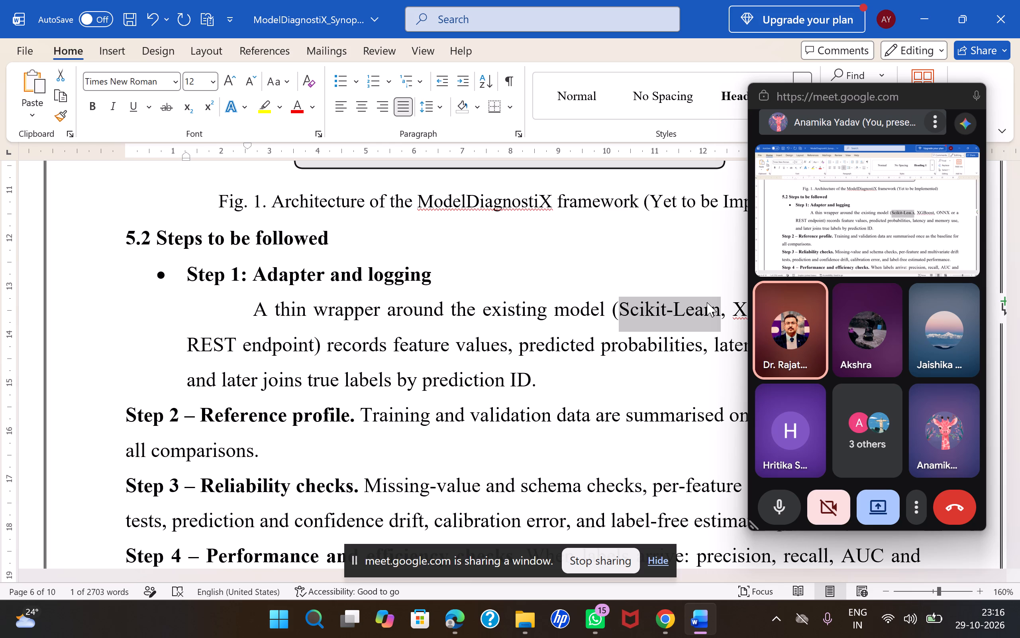
{"action": "left_click", "coordinate": [651, 262]}
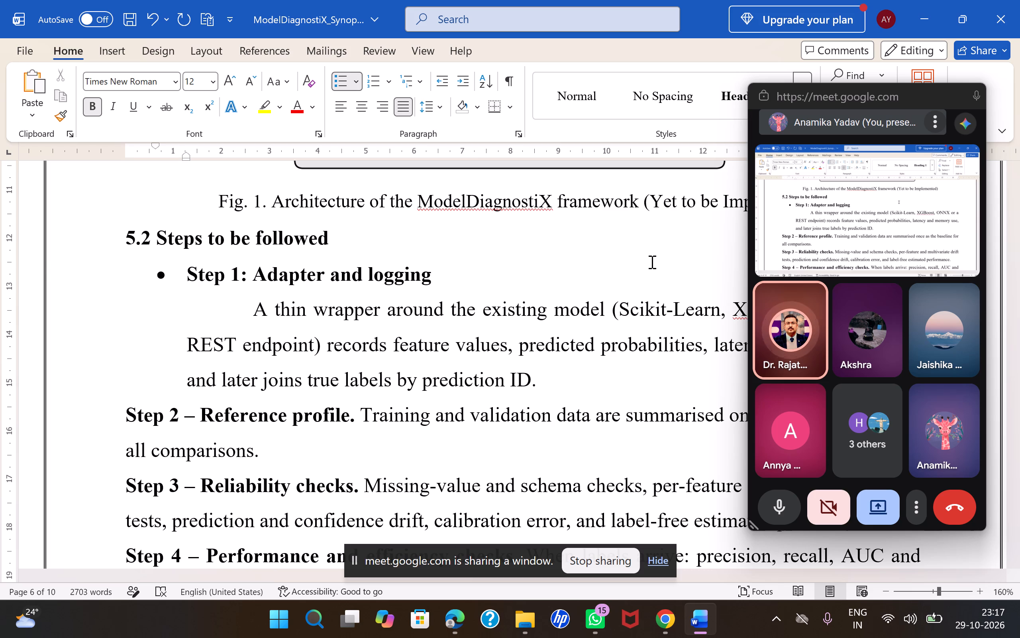
Delete the "(Table 2)" reference and the space before it at the end of the Step 6 paragraph, keeping the full stop.
{"action": "scroll", "coordinate": [551, 355], "scroll_direction": "down", "scroll_amount": 1}
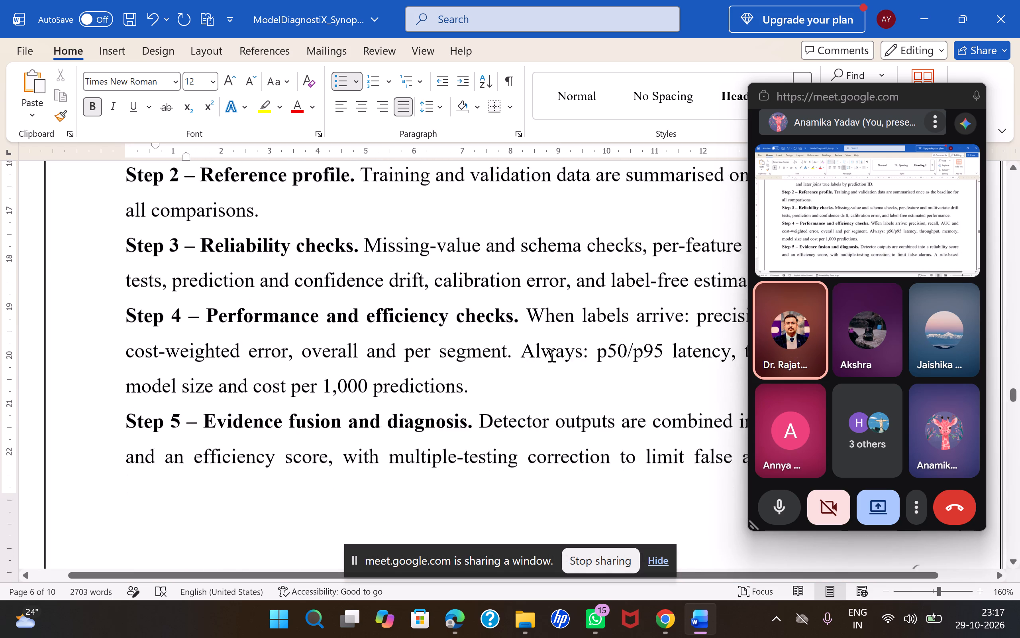
{"action": "scroll", "coordinate": [551, 355], "scroll_direction": "down", "scroll_amount": 1}
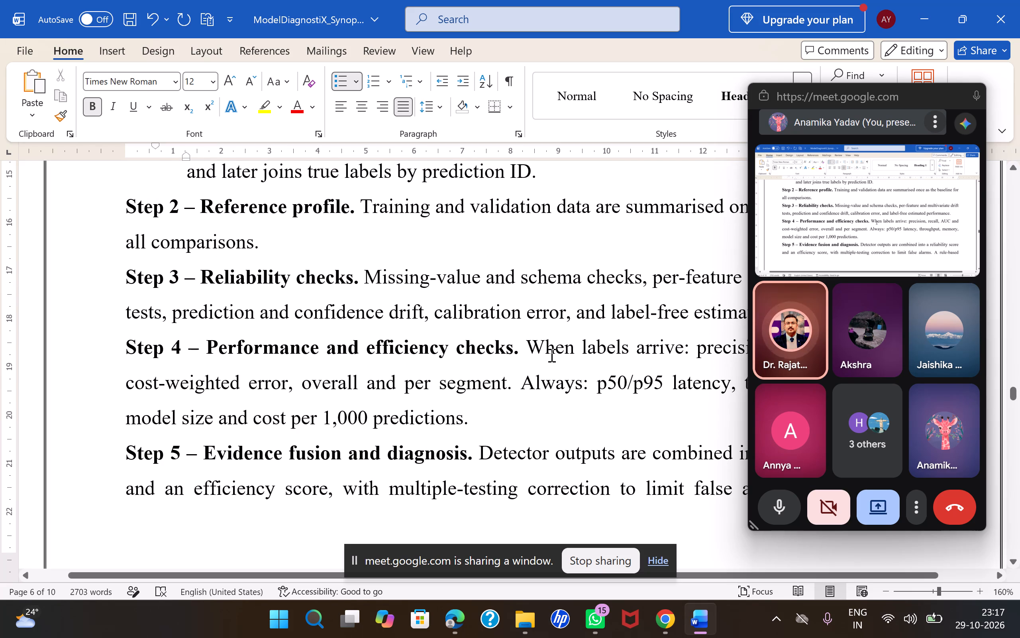
{"action": "scroll", "coordinate": [551, 355], "scroll_direction": "down", "scroll_amount": 5}
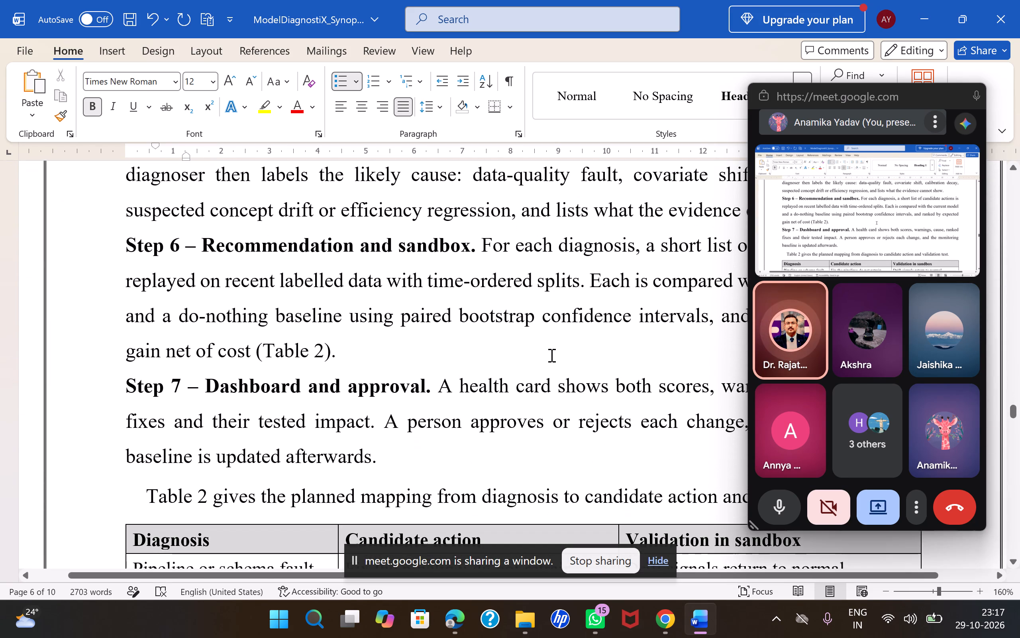
{"action": "scroll", "coordinate": [551, 355], "scroll_direction": "down", "scroll_amount": 2}
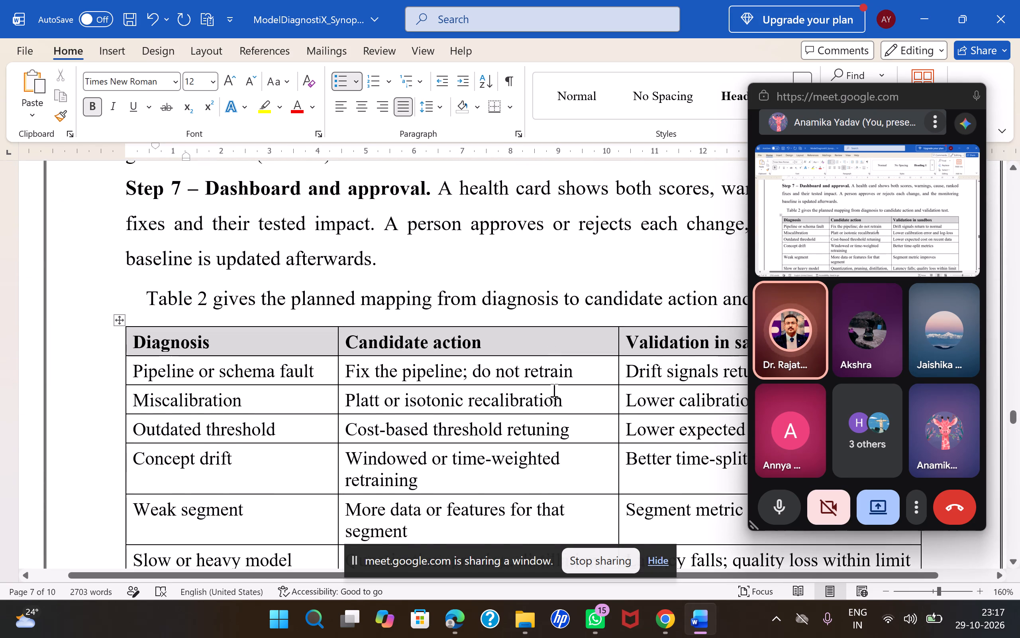
{"action": "scroll", "coordinate": [553, 390], "scroll_direction": "up", "scroll_amount": 2}
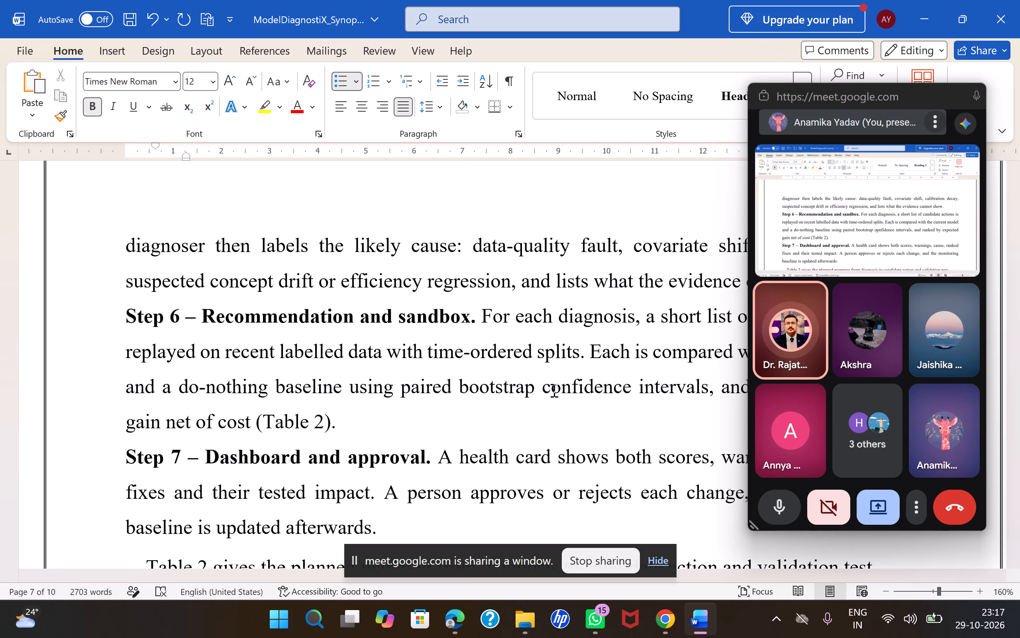
{"action": "left_click", "coordinate": [332, 425]}
{"action": "key", "text": "BackSpace"}
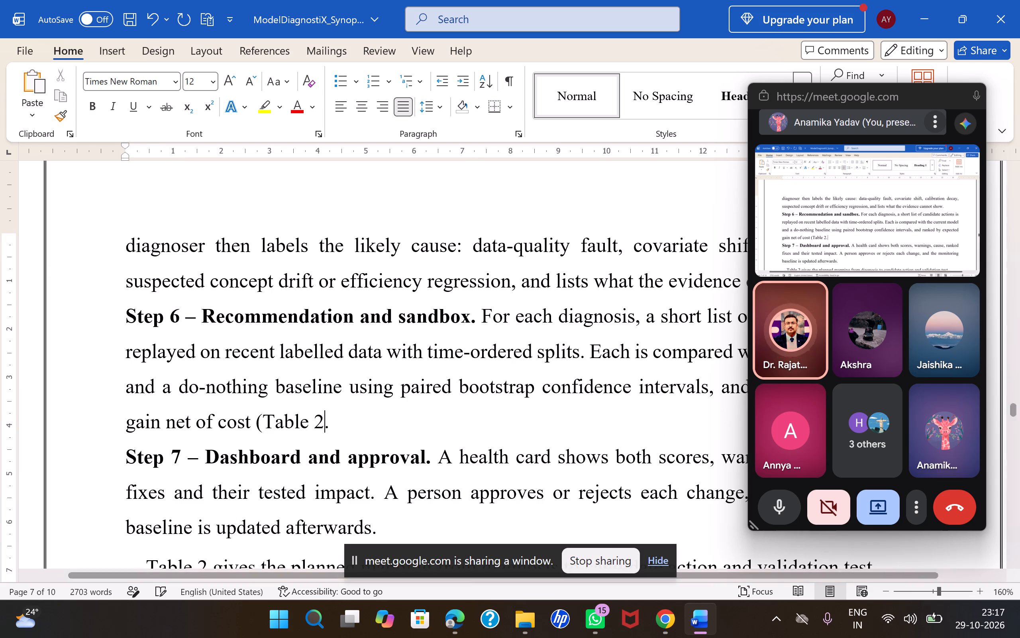
{"action": "key", "text": "BackSpace"}
{"action": "key", "text": "BackSpace"}
{"action": "key", "text": "BackSpace"}
{"action": "key", "text": "BackSpace"}
{"action": "key", "text": "BackSpace"}
{"action": "key", "text": "BackSpace"}
{"action": "key", "text": "BackSpace"}
{"action": "key", "text": "BackSpace"}
{"action": "key", "text": "BackSpace"}
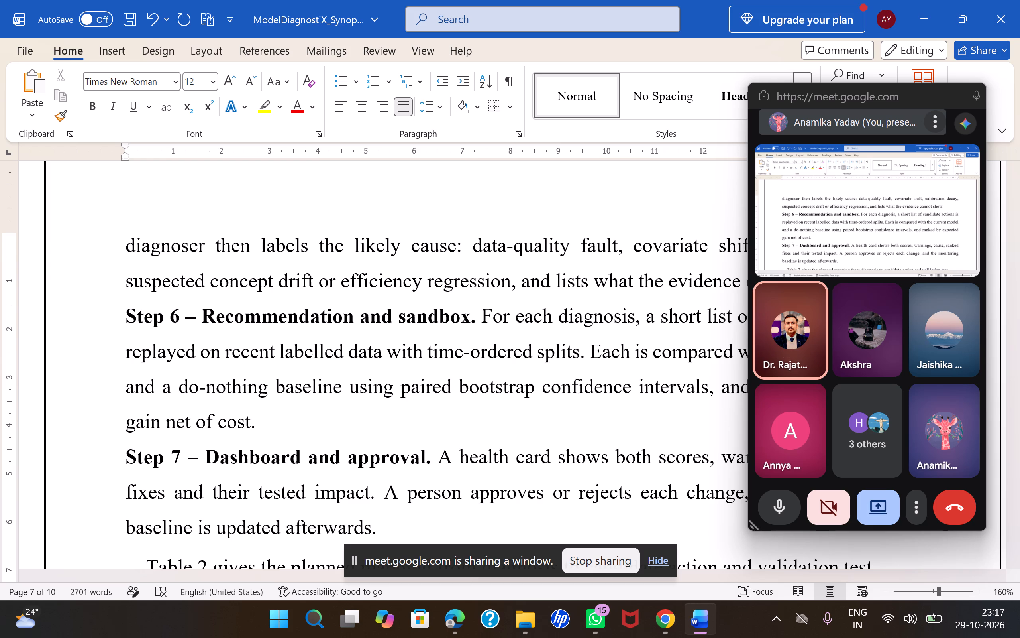
Add the sentence "The same is illustrated in Table 2." at the end of the Step 6 paragraph.
{"action": "key", "text": "Right"}
{"action": "key", "text": "space"}
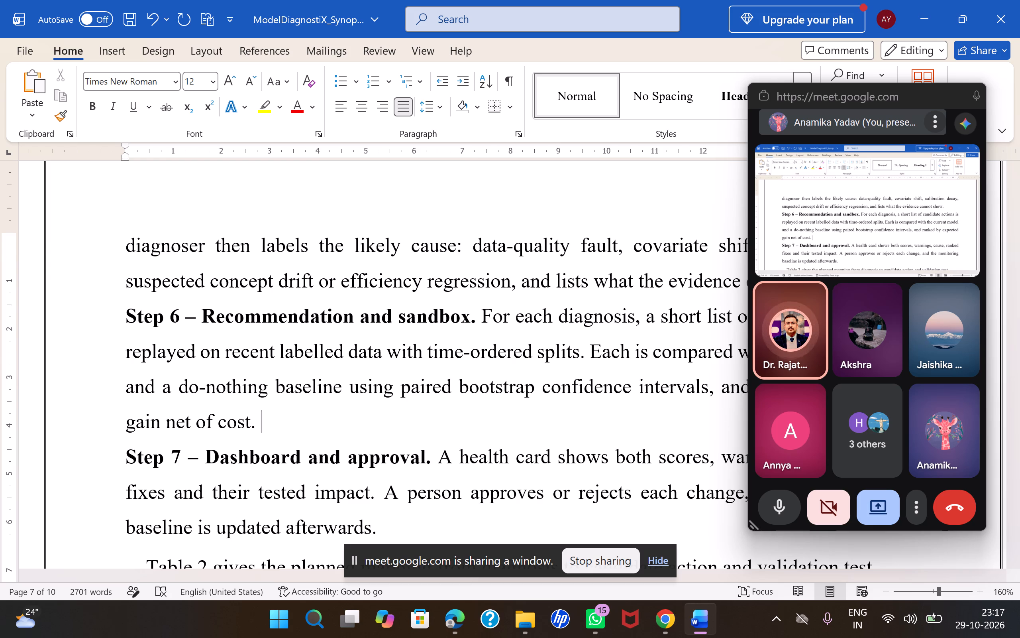
{"action": "type", "text": "The"}
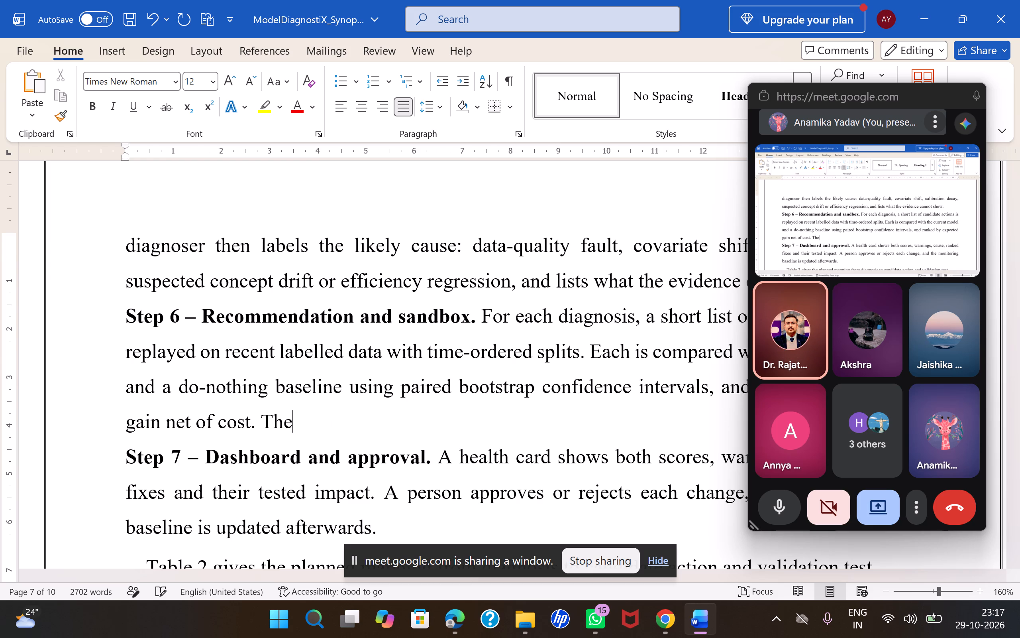
{"action": "key", "text": "space"}
{"action": "type", "text": "S"}
{"action": "key", "text": "BackSpace"}
{"action": "type", "text": "same is"}
{"action": "key", "text": "space"}
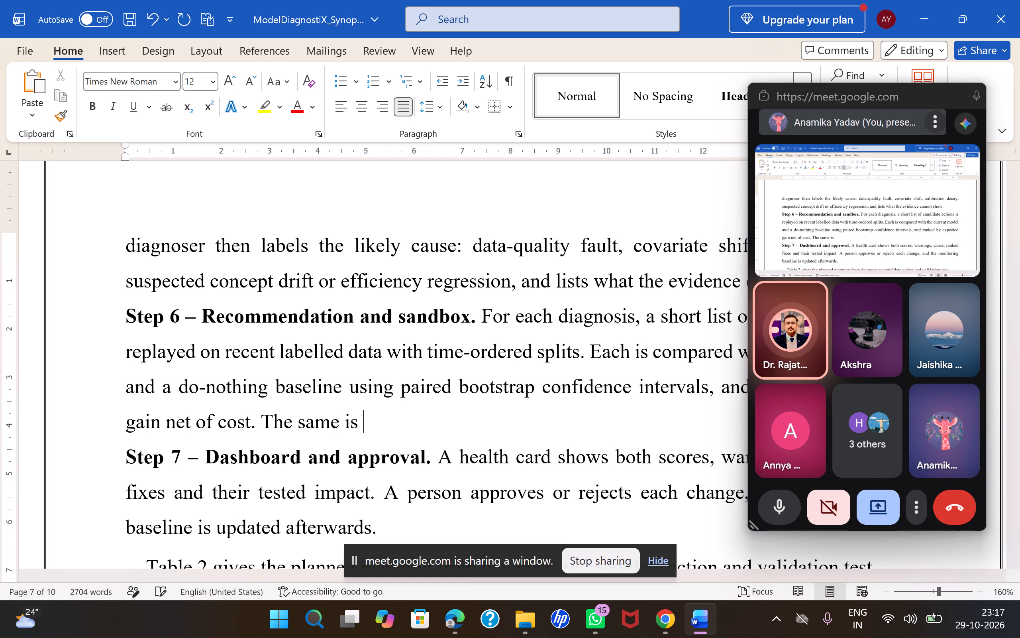
{"action": "type", "text": "illustrated"}
{"action": "key", "text": "space"}
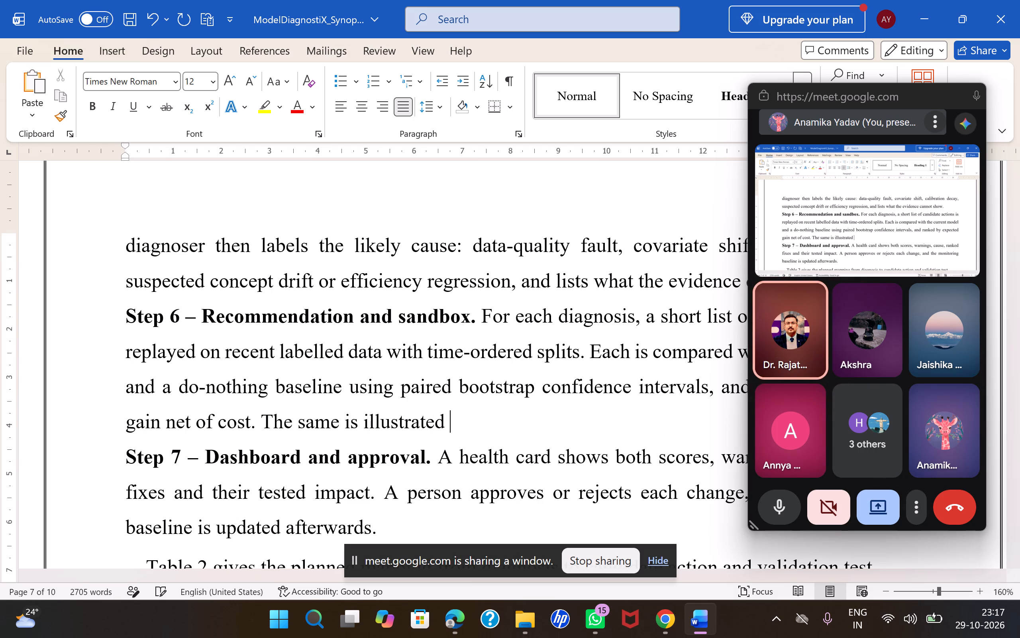
{"action": "type", "text": "in Table 2"}
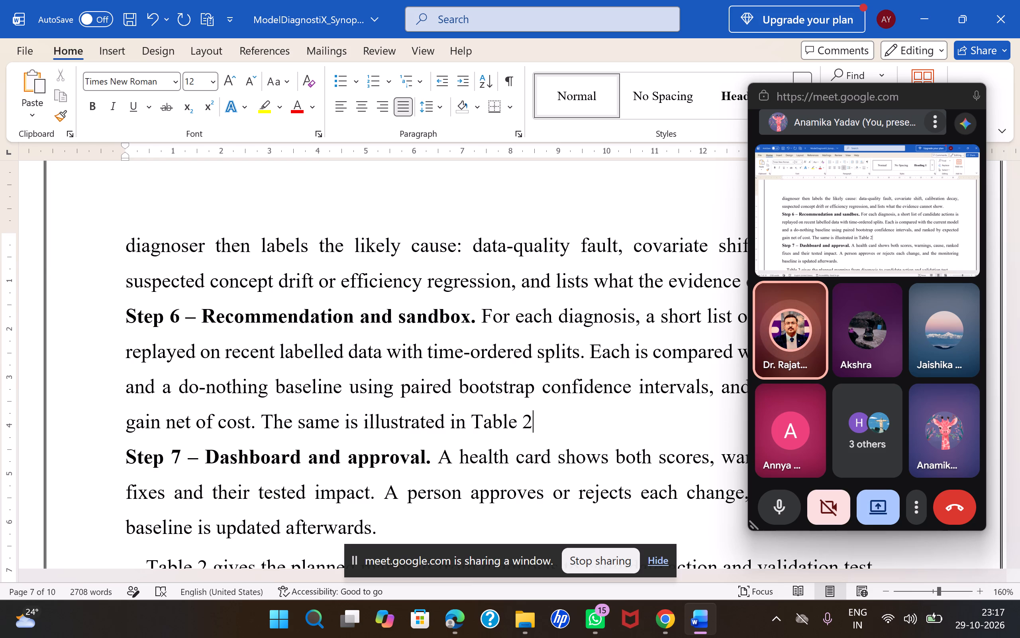
{"action": "key", "text": "period"}
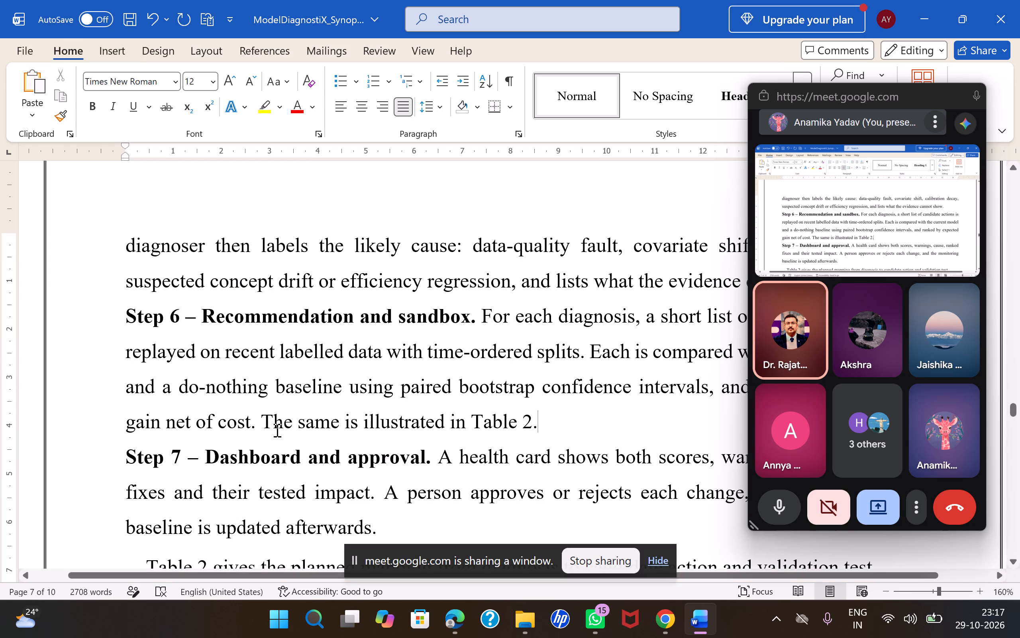
Replace "gives the" in the line above the diagnosis table with a colon directly after the number, giving "Table 2: planned mapping".
{"action": "scroll", "coordinate": [277, 430], "scroll_direction": "down", "scroll_amount": 2}
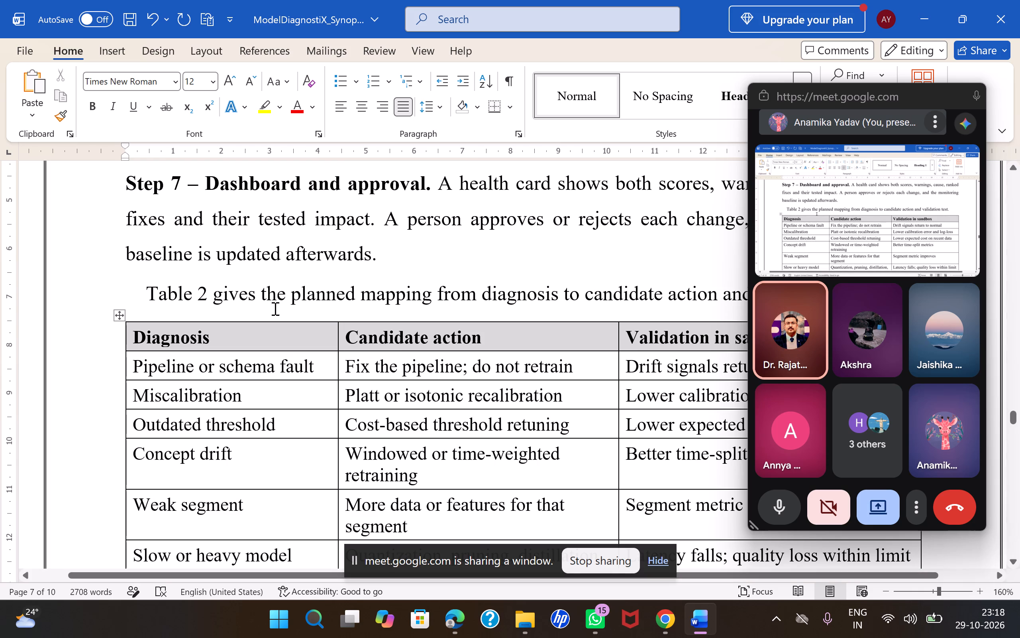
{"action": "left_click", "coordinate": [254, 297]}
{"action": "key", "text": "BackSpace"}
{"action": "key", "text": "BackSpace"}
{"action": "key", "text": "BackSpace"}
{"action": "key", "text": "BackSpace"}
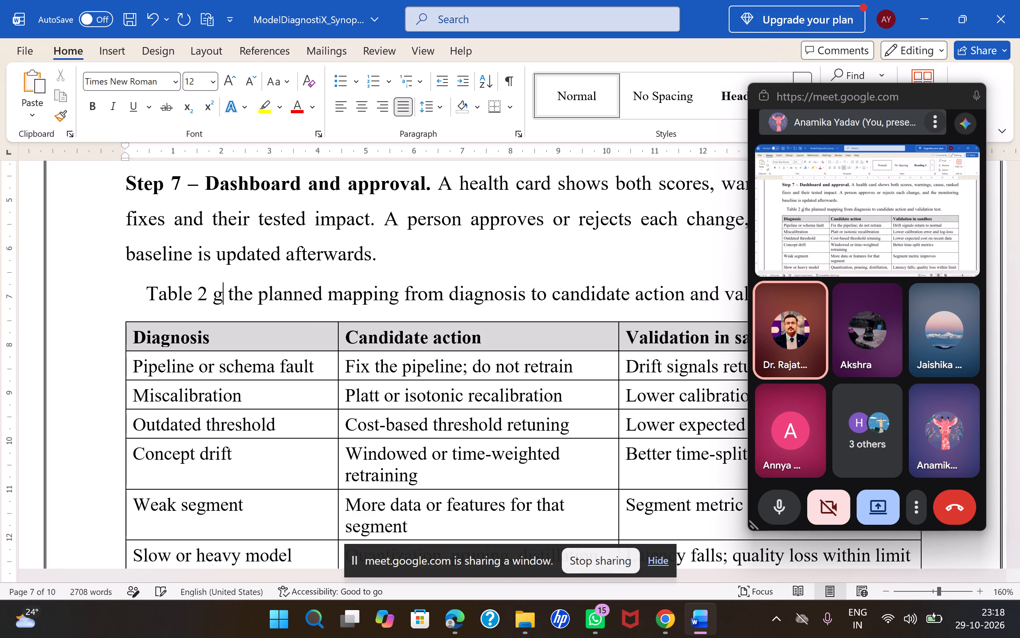
{"action": "key", "text": "BackSpace"}
{"action": "key", "text": "Right"}
{"action": "key", "text": "Right"}
{"action": "key", "text": "Right"}
{"action": "key", "text": "Right"}
{"action": "key", "text": "BackSpace"}
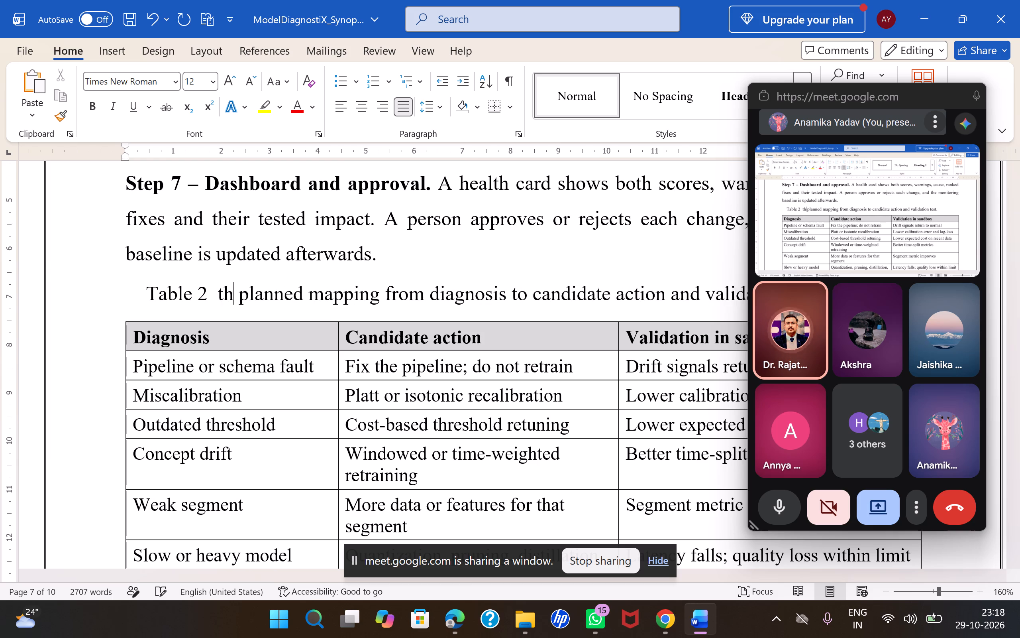
{"action": "key", "text": "BackSpace"}
{"action": "key", "text": "BackSpace"}
{"action": "key", "text": "BackSpace"}
{"action": "key", "text": "shift+colon"}
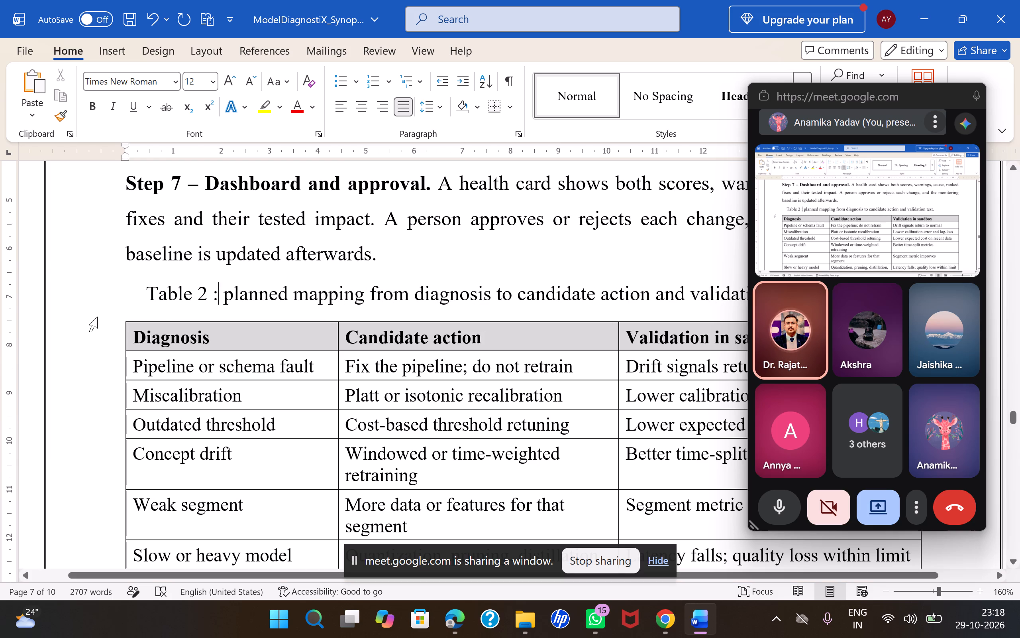
{"action": "key", "text": "Left"}
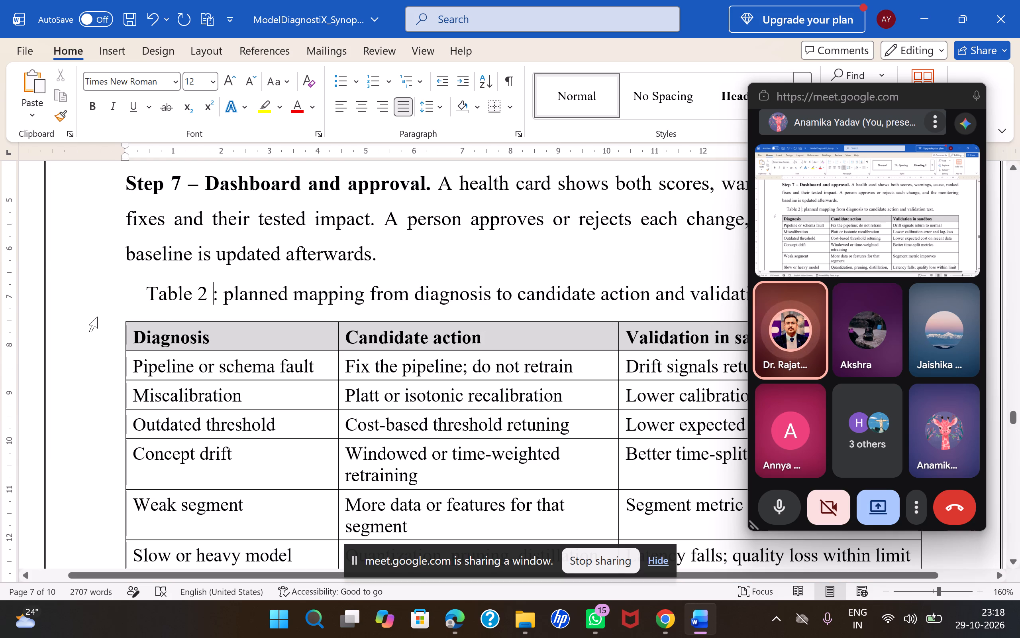
{"action": "key", "text": "BackSpace"}
{"action": "key", "text": "Right"}
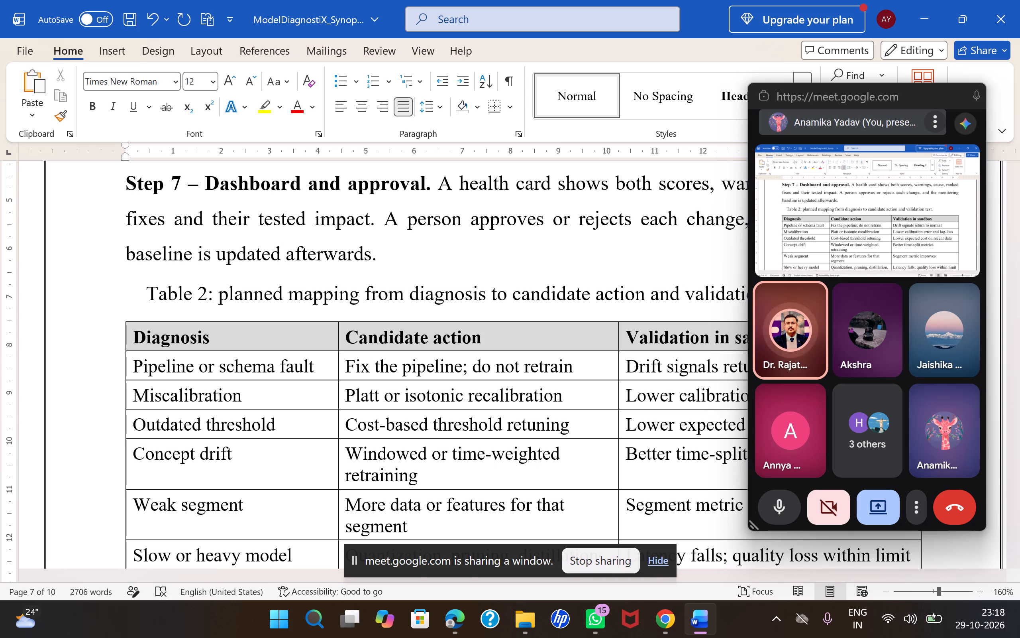
Capitalise the first word after the colon in the Table 2 caption, giving "Planned mapping".
{"action": "left_click", "coordinate": [97, 317]}
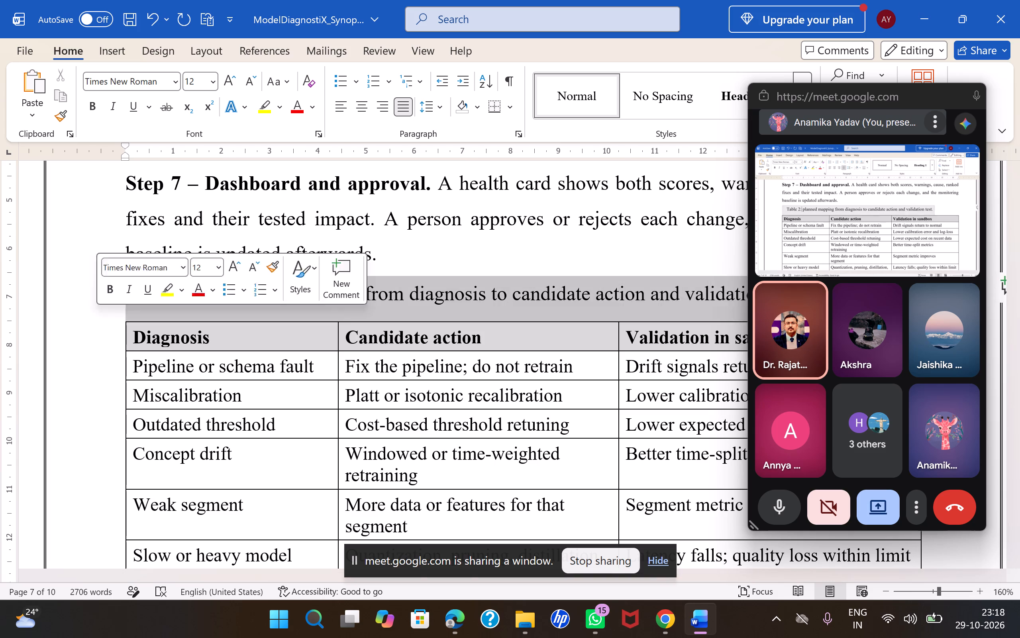
{"action": "key", "text": "Right"}
{"action": "left_click", "coordinate": [227, 292]}
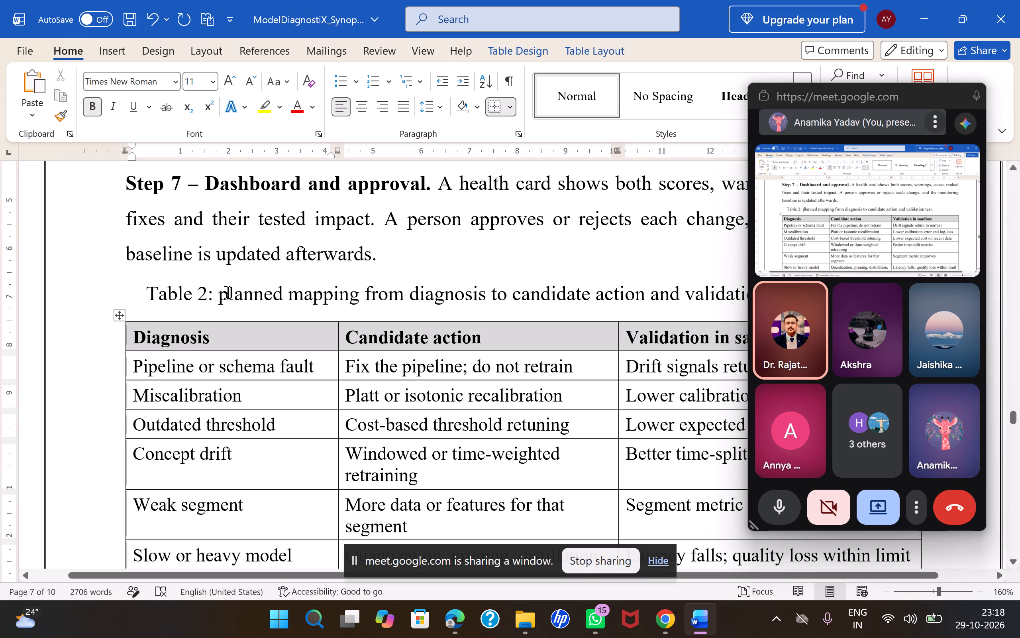
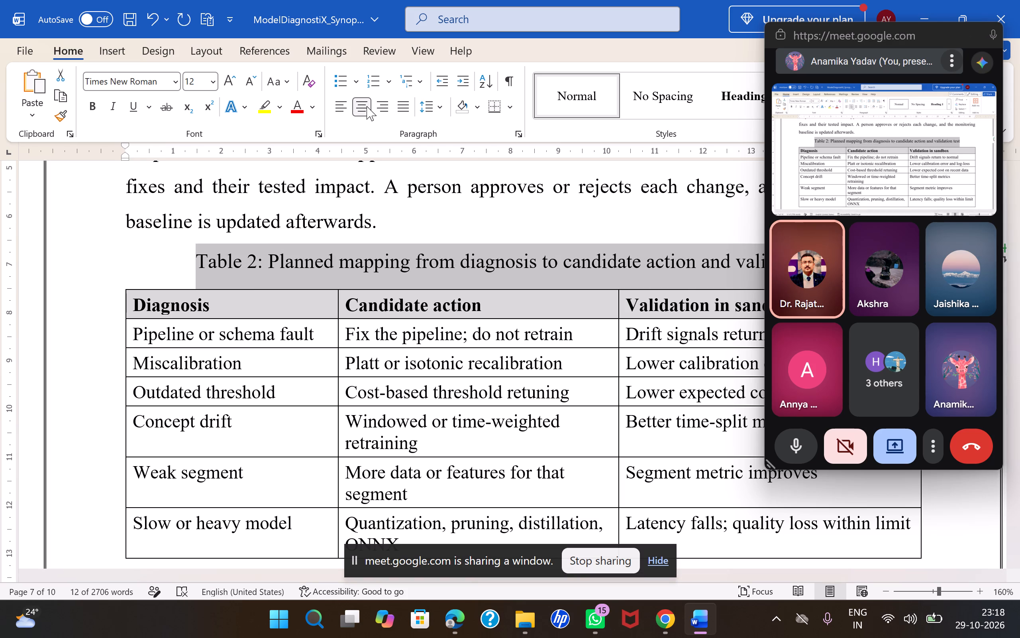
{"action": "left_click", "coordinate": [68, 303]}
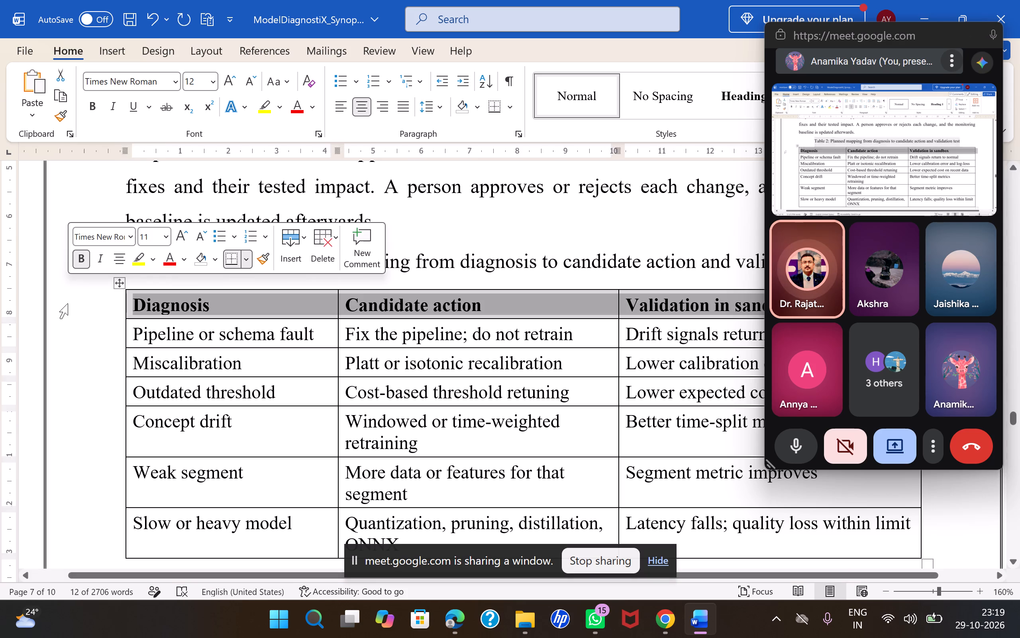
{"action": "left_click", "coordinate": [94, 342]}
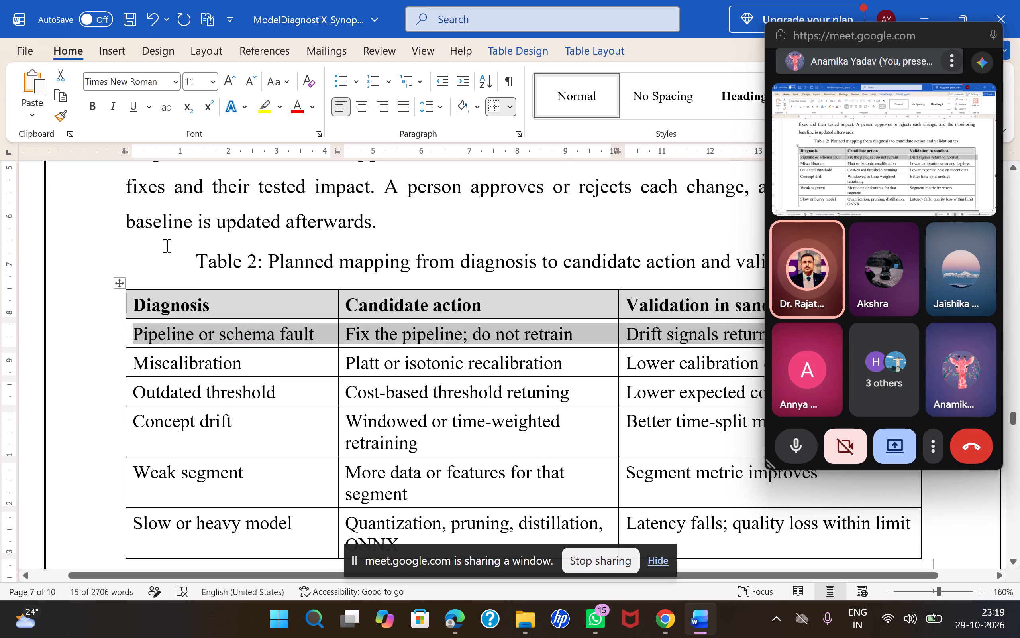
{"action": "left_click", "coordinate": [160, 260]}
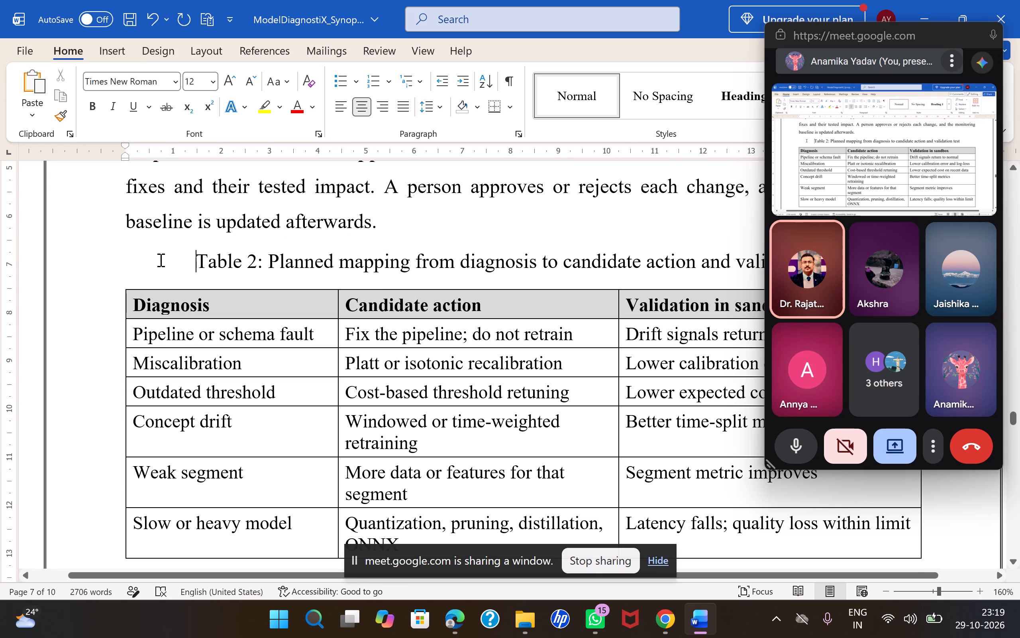
Review the synopsis after Table 2, from 5.3 Experimental design through the hypotheses and work plan to the hardware and software requirements.
{"action": "scroll", "coordinate": [160, 260], "scroll_direction": "down", "scroll_amount": 1}
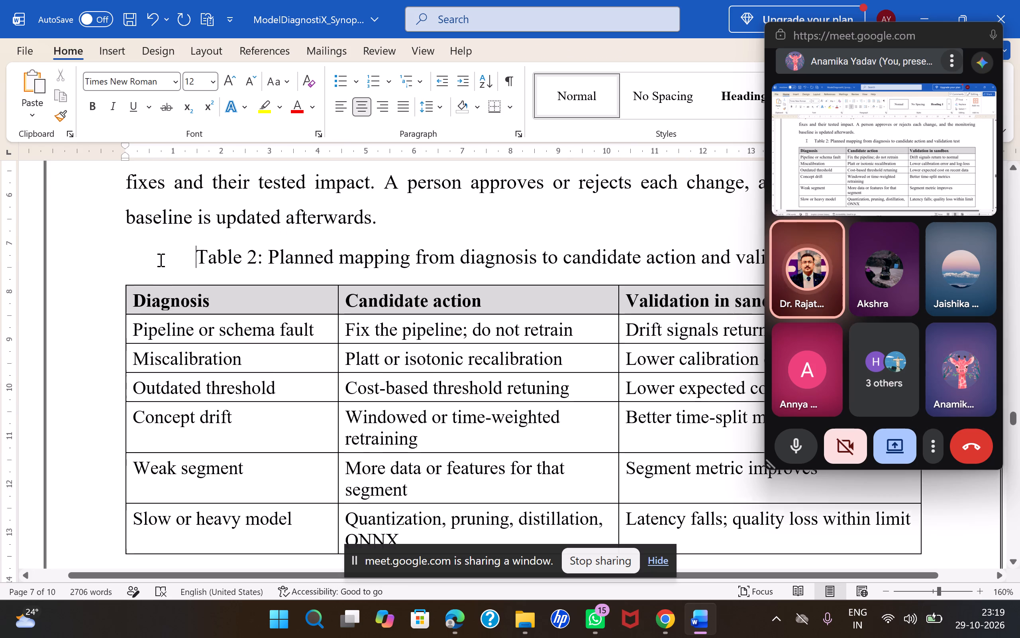
{"action": "scroll", "coordinate": [160, 260], "scroll_direction": "down", "scroll_amount": 3}
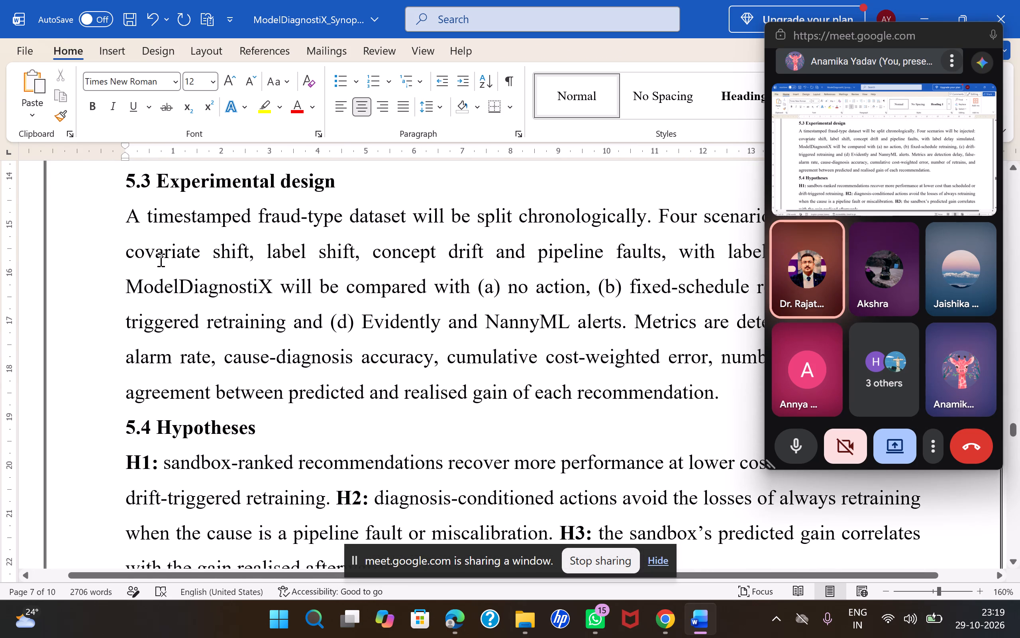
{"action": "scroll", "coordinate": [100, 332], "scroll_direction": "down", "scroll_amount": 1}
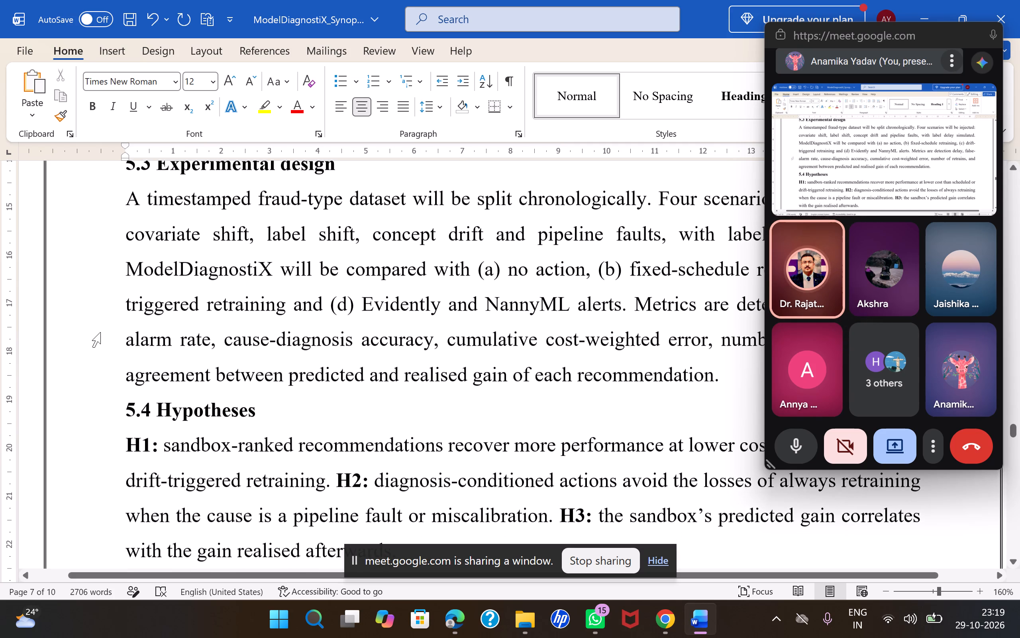
{"action": "scroll", "coordinate": [100, 332], "scroll_direction": "down", "scroll_amount": 3}
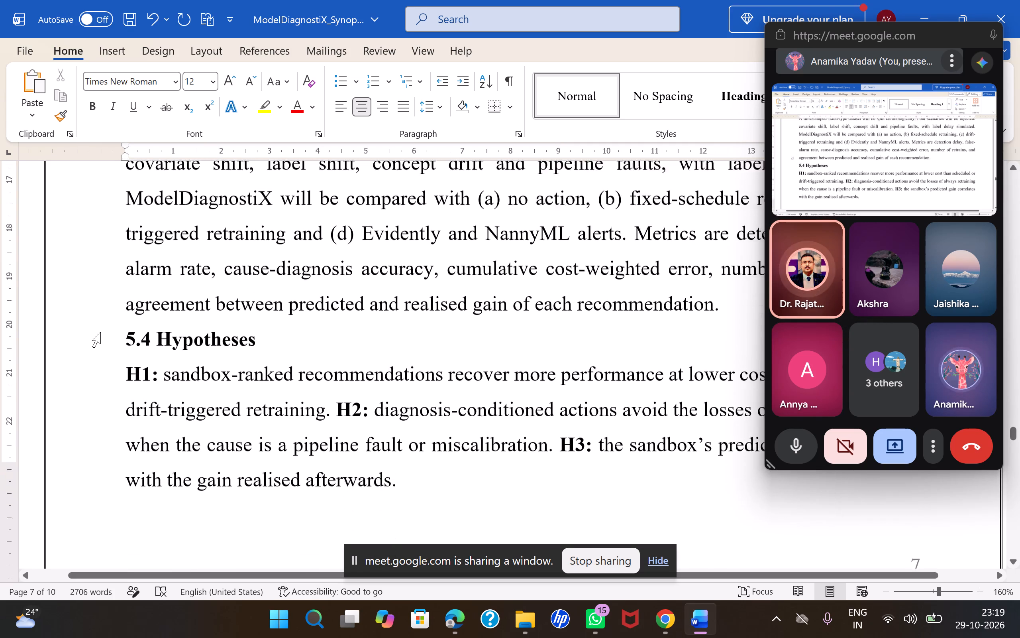
{"action": "scroll", "coordinate": [100, 332], "scroll_direction": "down", "scroll_amount": 1}
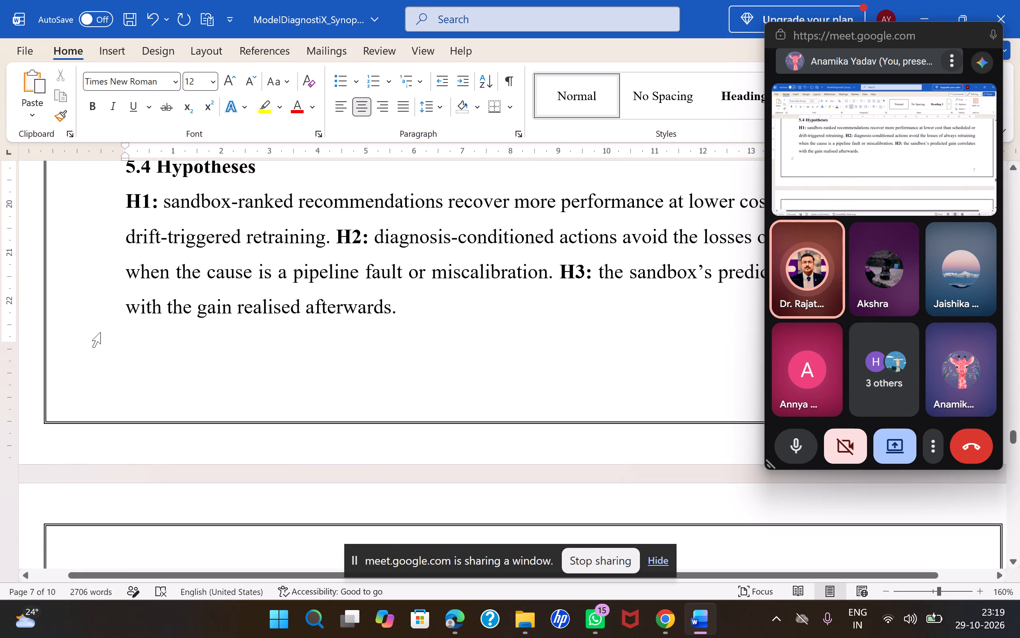
{"action": "scroll", "coordinate": [100, 332], "scroll_direction": "down", "scroll_amount": 3}
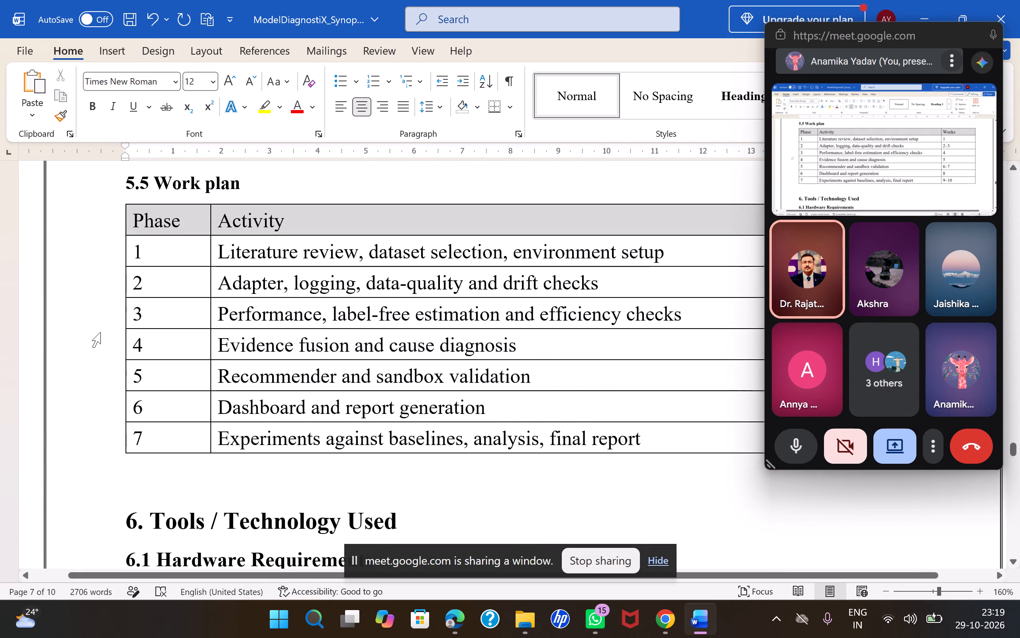
{"action": "scroll", "coordinate": [100, 332], "scroll_direction": "down", "scroll_amount": 2}
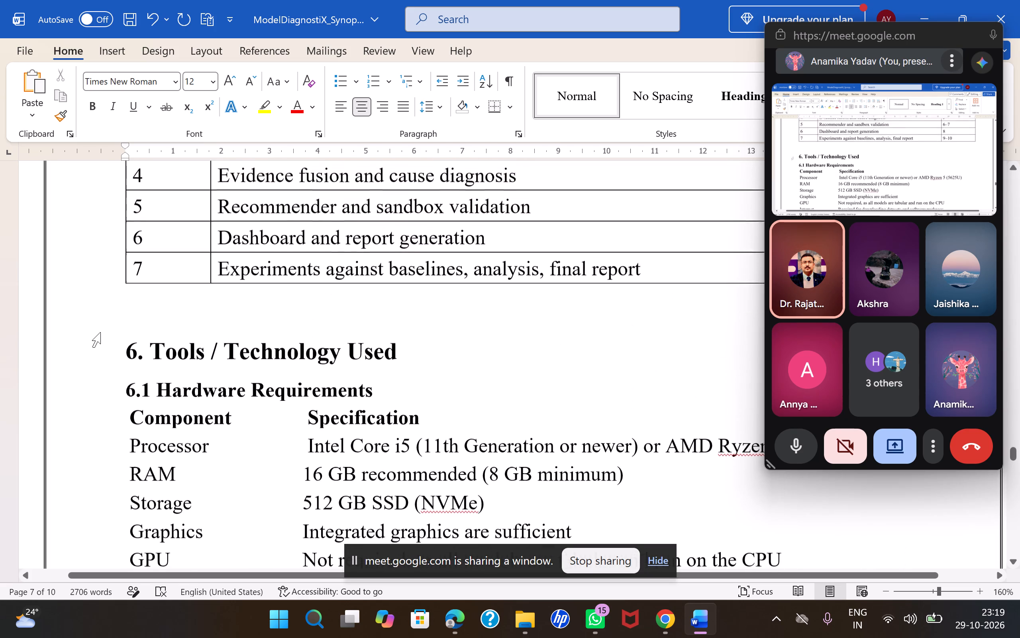
{"action": "scroll", "coordinate": [100, 332], "scroll_direction": "down", "scroll_amount": 1}
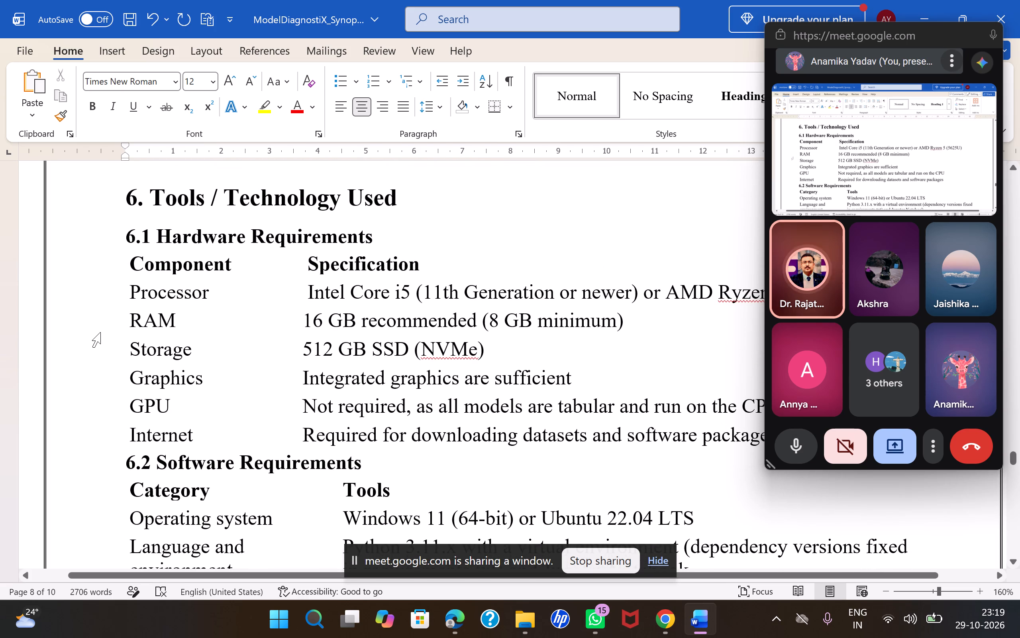
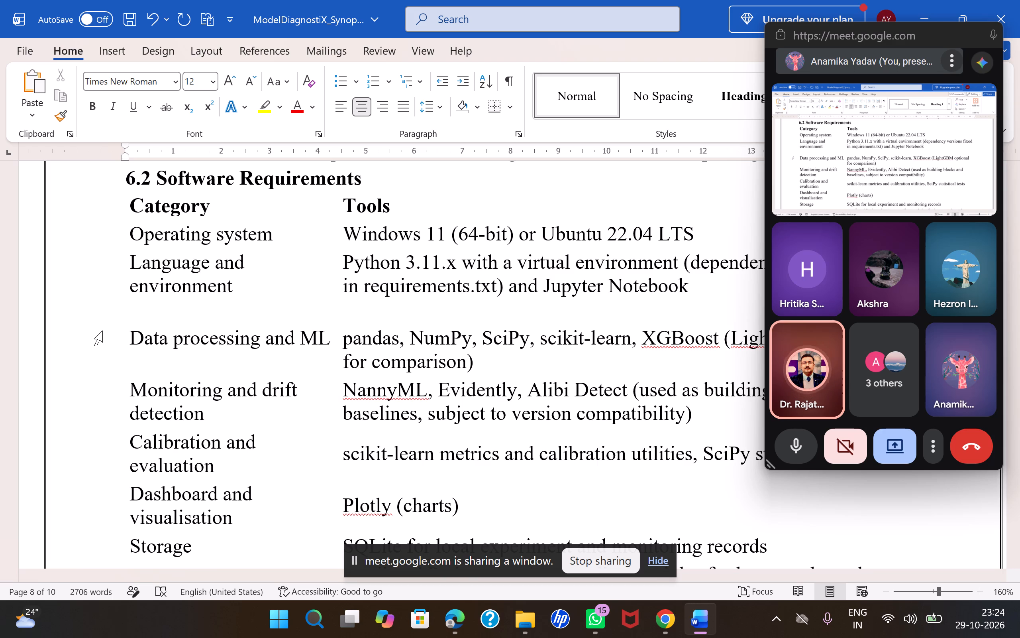
Review the rest of 6.2 Software Requirements and section 6.3 Optional Extensions, up to the start of the References.
{"action": "scroll", "coordinate": [102, 331], "scroll_direction": "down", "scroll_amount": 3}
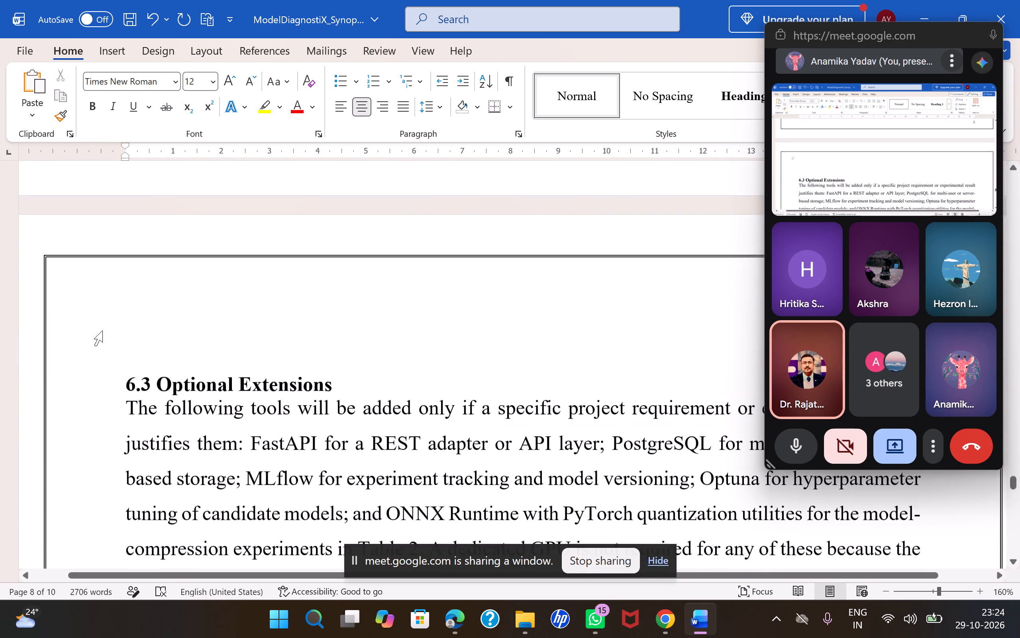
{"action": "scroll", "coordinate": [102, 331], "scroll_direction": "down", "scroll_amount": 2}
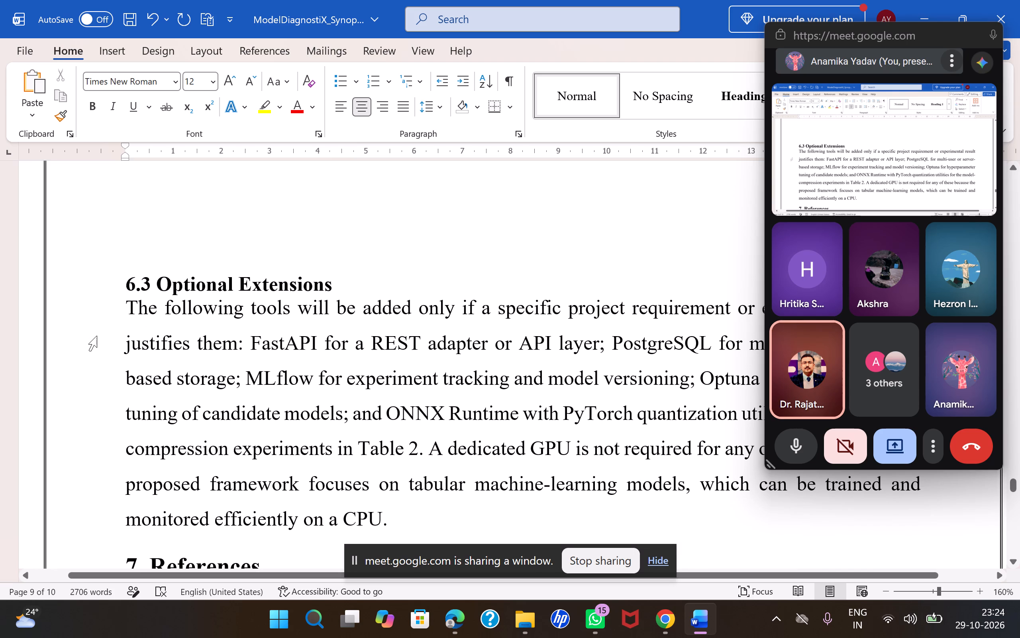
{"action": "scroll", "coordinate": [97, 336], "scroll_direction": "down", "scroll_amount": 1}
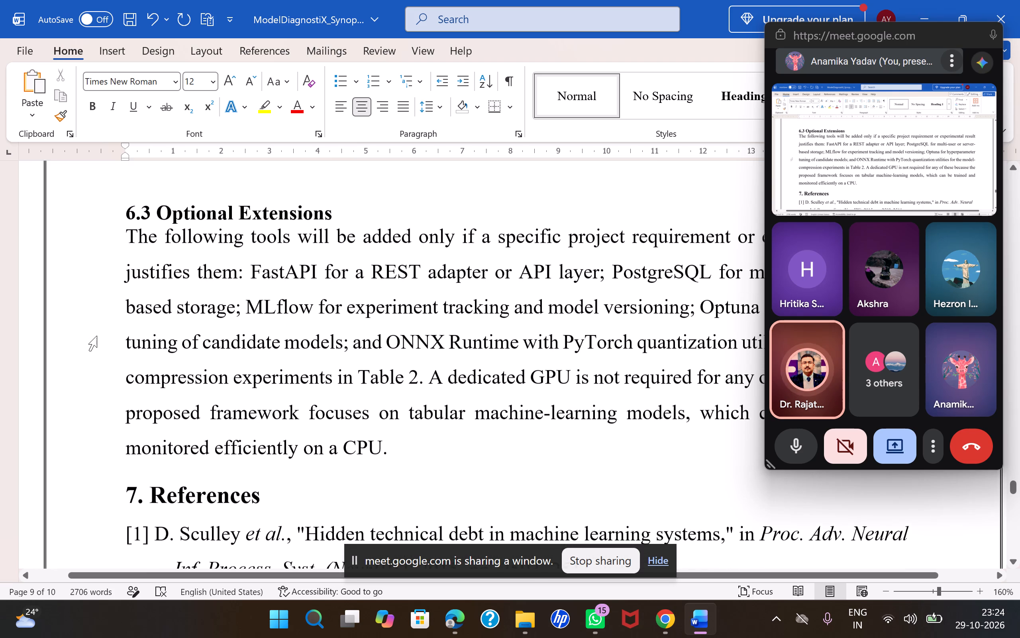
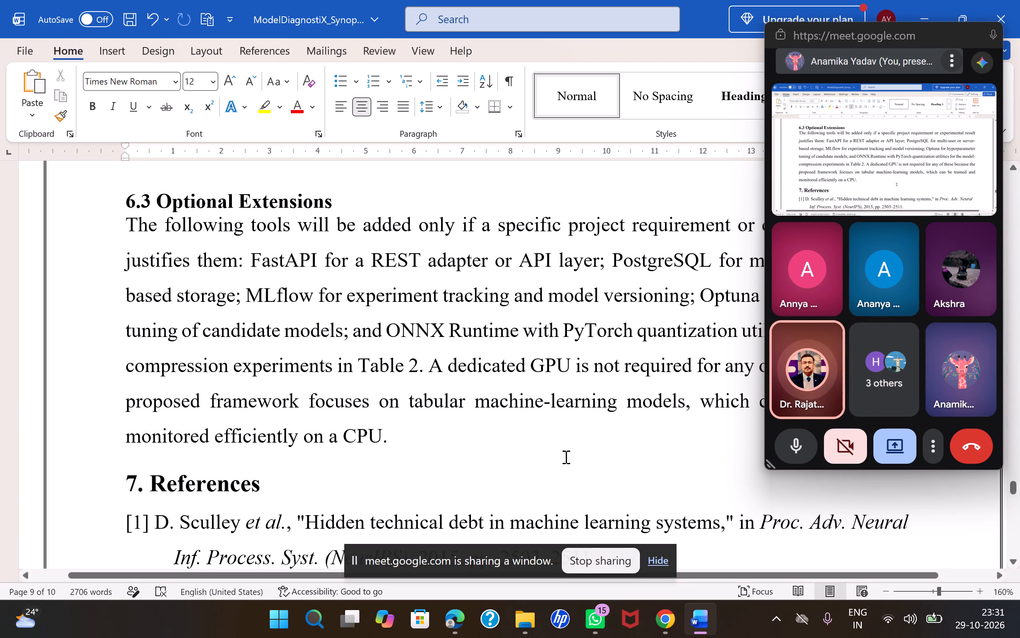
Stop sharing the synopsis document window in the Google Meet call.
{"action": "scroll", "coordinate": [565, 457], "scroll_direction": "down", "scroll_amount": 1}
{"action": "left_click", "coordinate": [593, 559]}
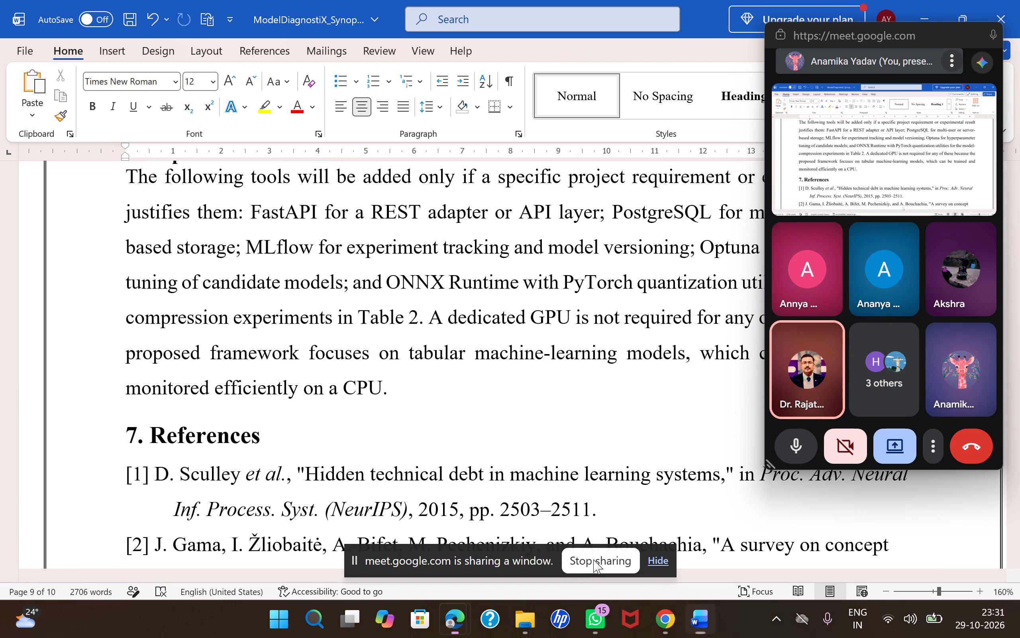
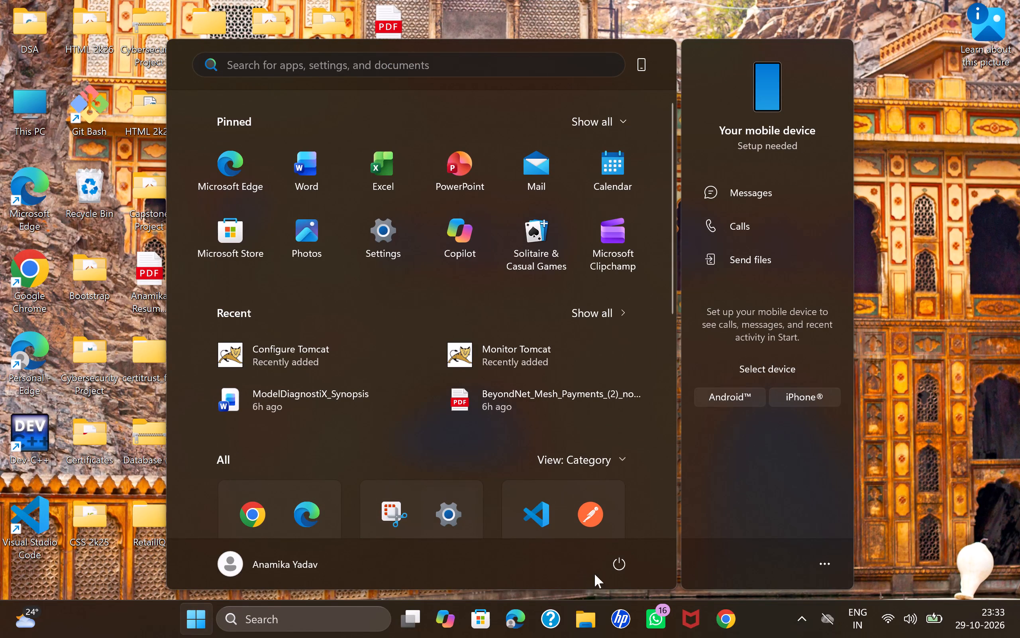
Open the computer's power options and choose one to end the Windows session.
{"action": "left_click", "coordinate": [624, 573]}
{"action": "left_click", "coordinate": [640, 514]}
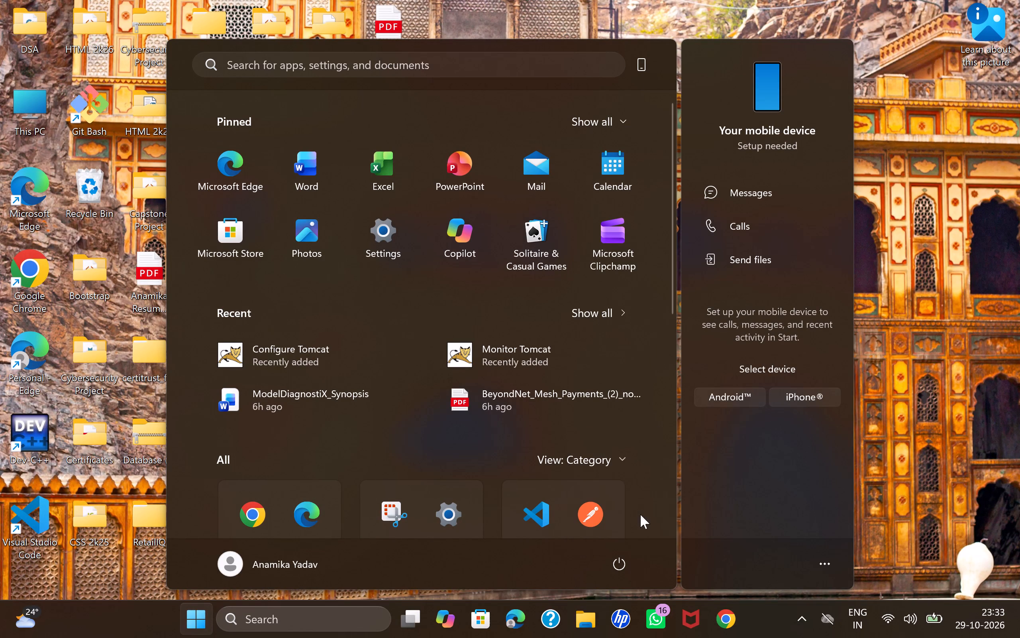